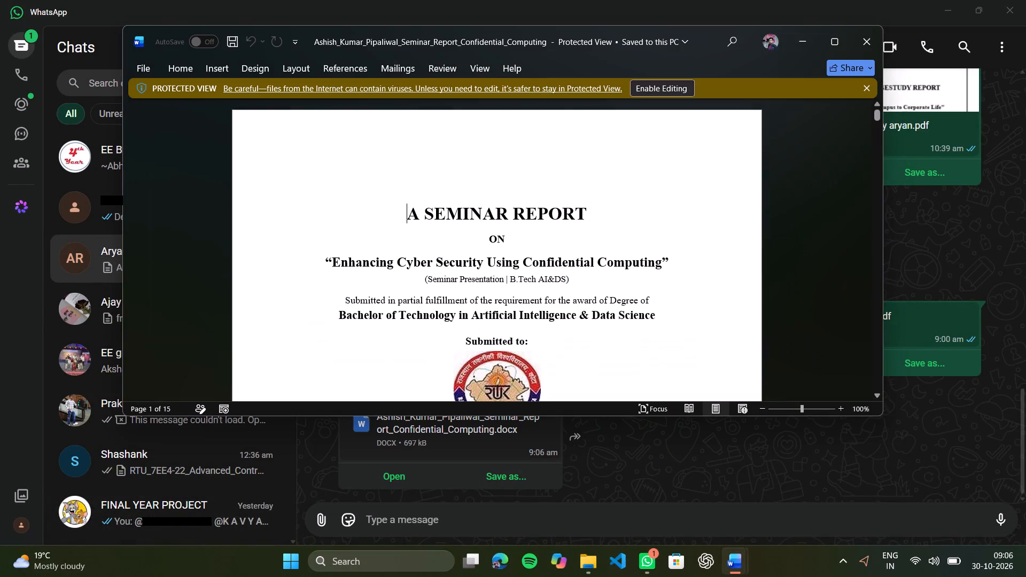
Maximize the seminar report's document window.
{"action": "left_click", "coordinate": [829, 41]}
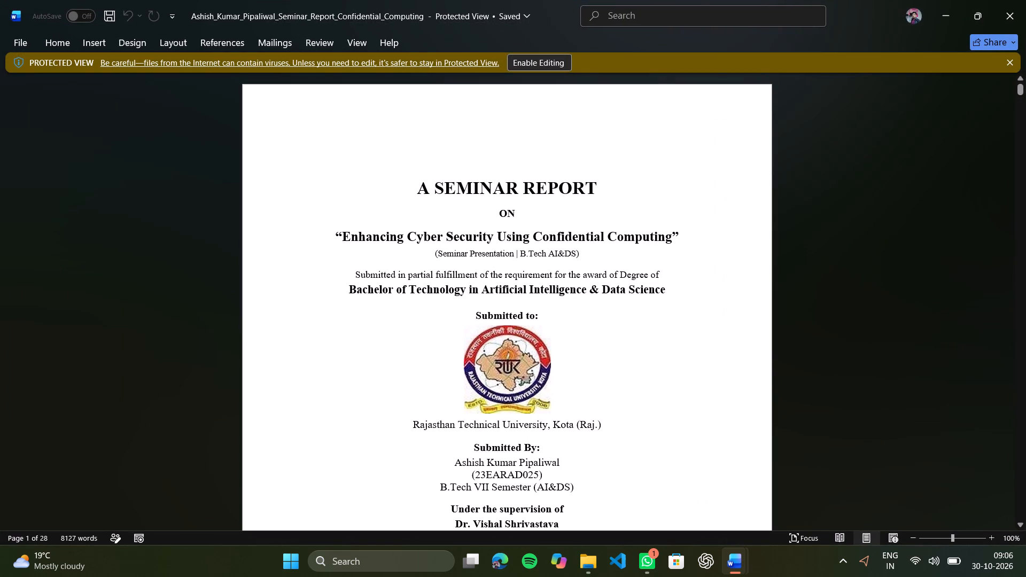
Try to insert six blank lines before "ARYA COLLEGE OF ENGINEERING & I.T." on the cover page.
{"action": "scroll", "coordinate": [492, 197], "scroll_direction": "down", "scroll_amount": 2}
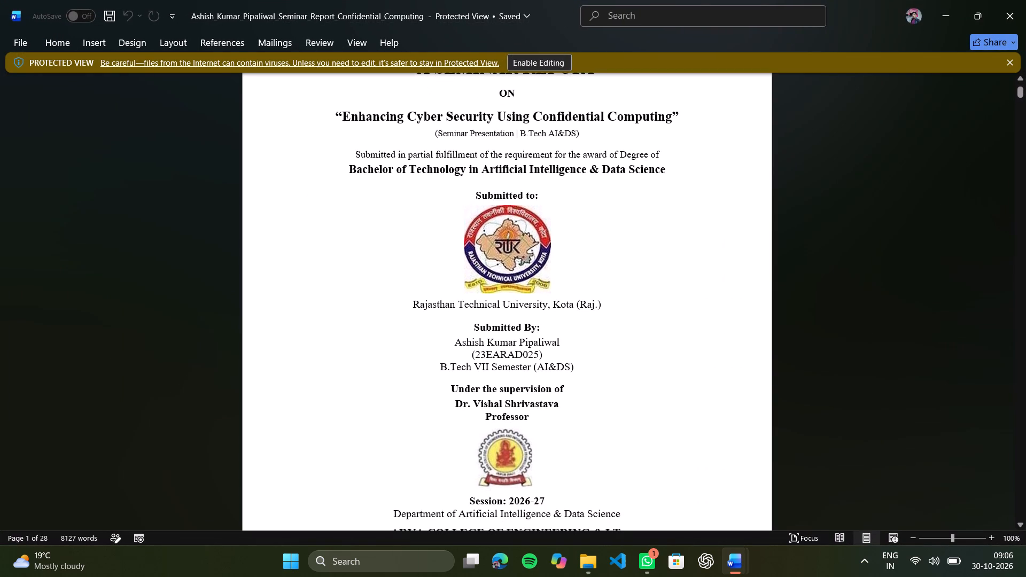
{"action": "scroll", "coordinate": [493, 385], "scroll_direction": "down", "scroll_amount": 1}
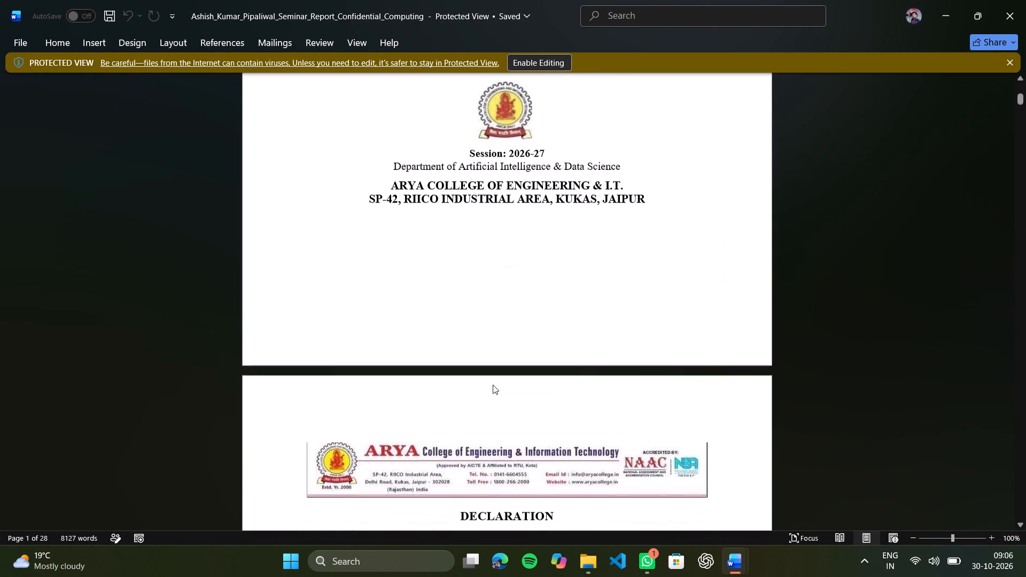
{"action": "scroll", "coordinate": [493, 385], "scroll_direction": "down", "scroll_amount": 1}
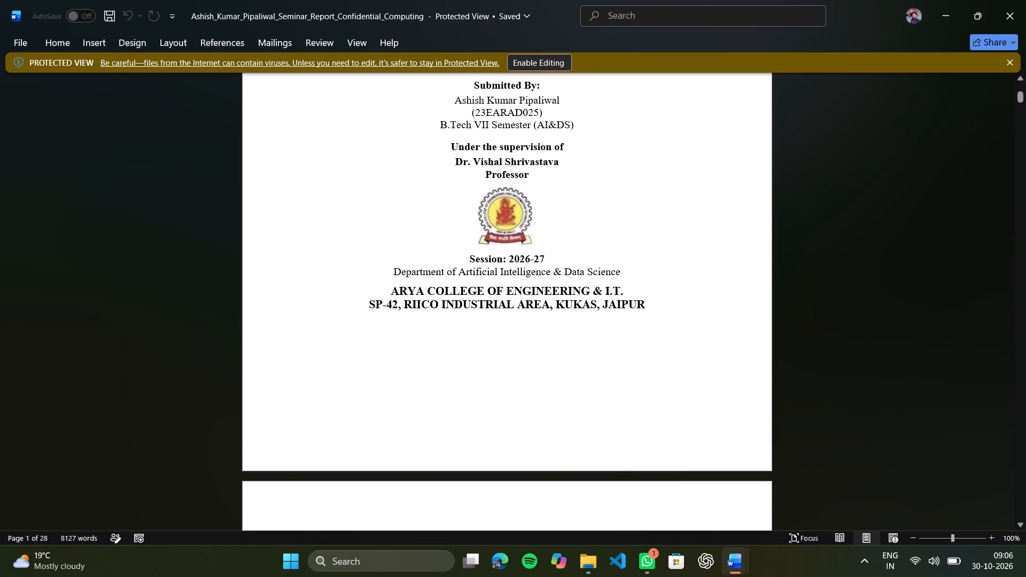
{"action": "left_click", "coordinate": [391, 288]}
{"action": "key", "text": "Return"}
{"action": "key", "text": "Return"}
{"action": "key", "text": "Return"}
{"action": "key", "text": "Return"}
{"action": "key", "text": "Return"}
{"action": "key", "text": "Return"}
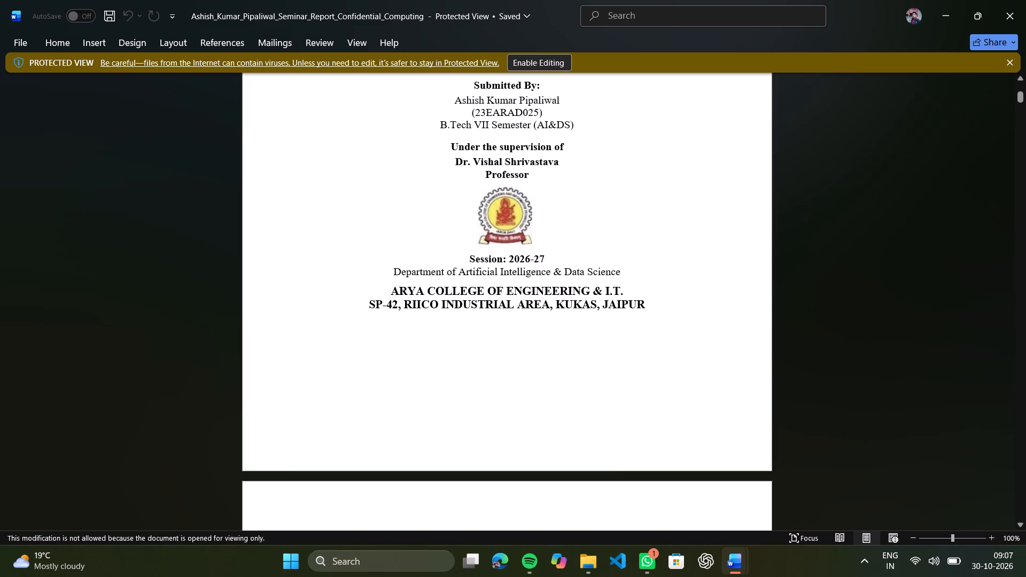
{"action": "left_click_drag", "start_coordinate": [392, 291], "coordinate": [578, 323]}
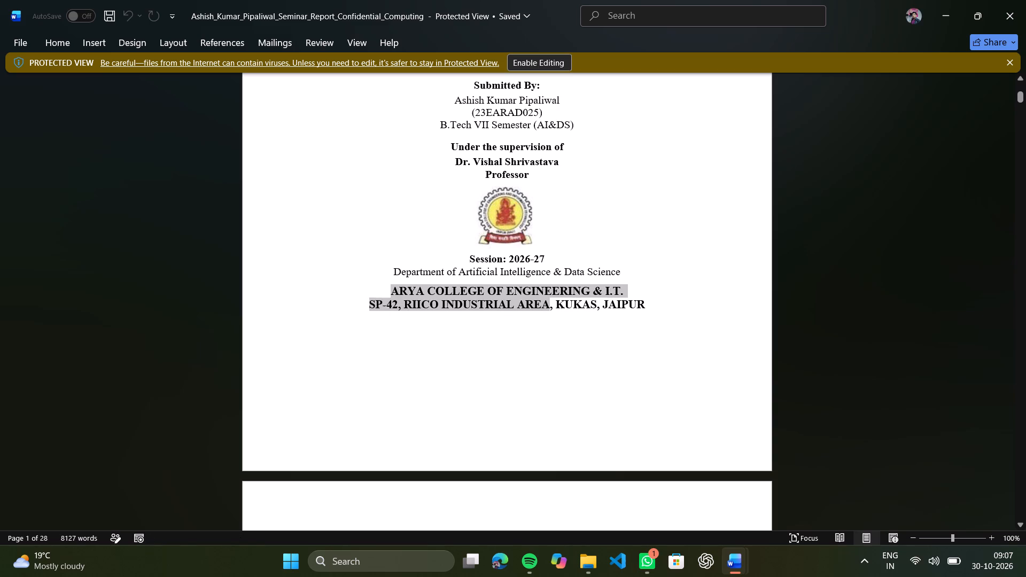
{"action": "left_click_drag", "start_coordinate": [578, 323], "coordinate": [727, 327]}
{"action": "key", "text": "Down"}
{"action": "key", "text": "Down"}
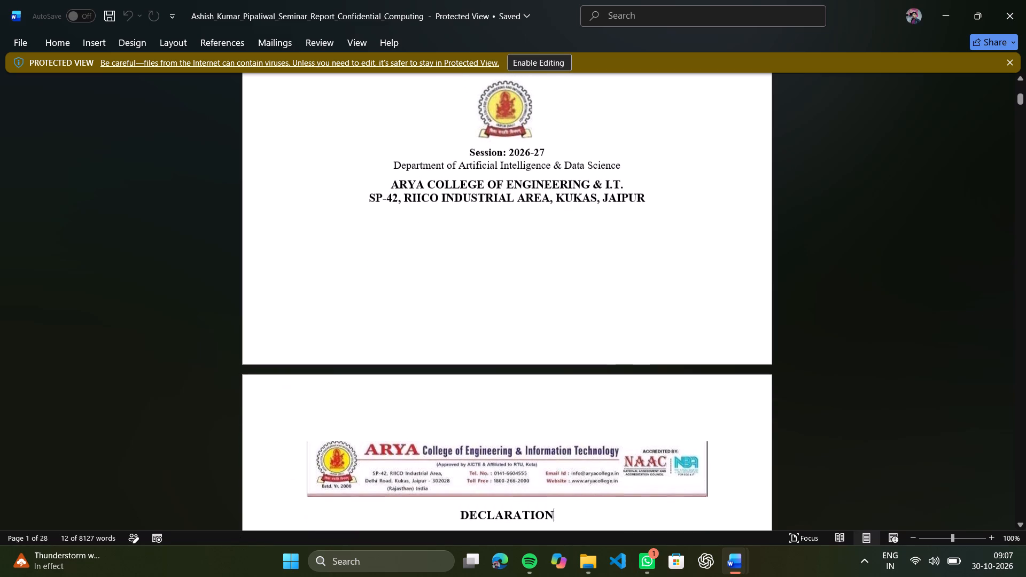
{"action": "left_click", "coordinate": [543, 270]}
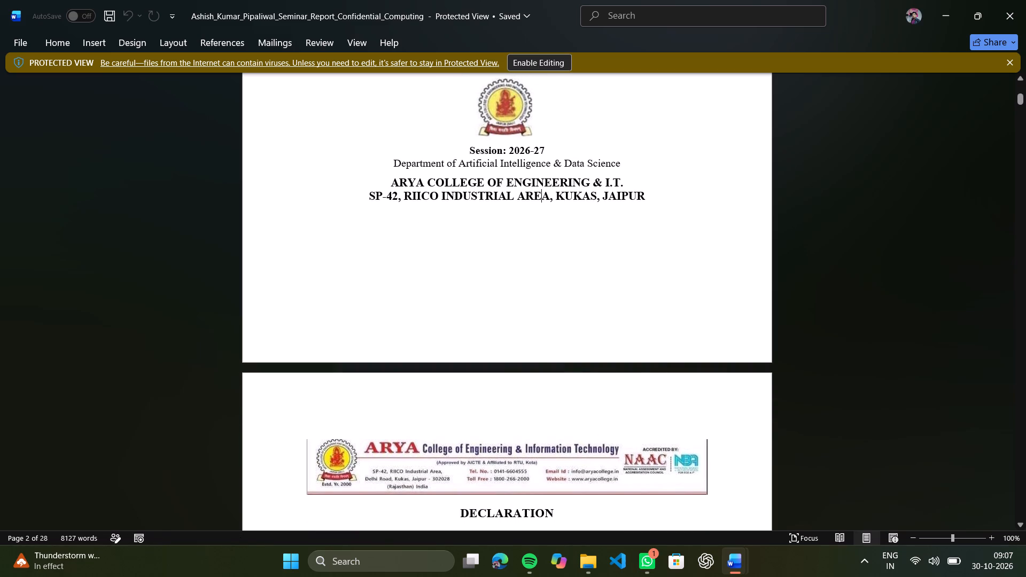
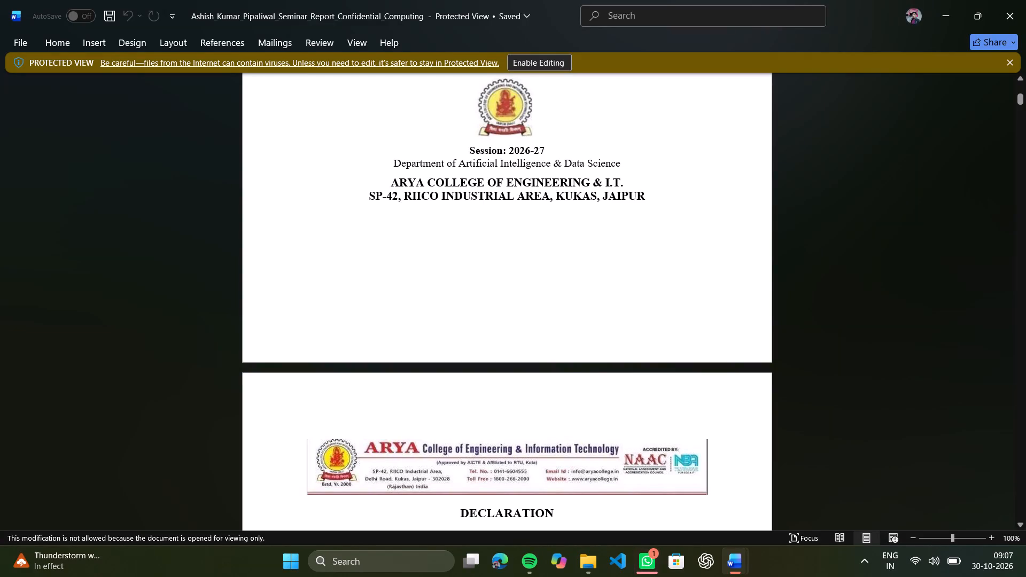
Return to the report's cover page and select the Rajasthan Technical University logo under "Submitted to".
{"action": "scroll", "coordinate": [591, 171], "scroll_direction": "up", "scroll_amount": 1}
{"action": "scroll", "coordinate": [514, 288], "scroll_direction": "up", "scroll_amount": 1}
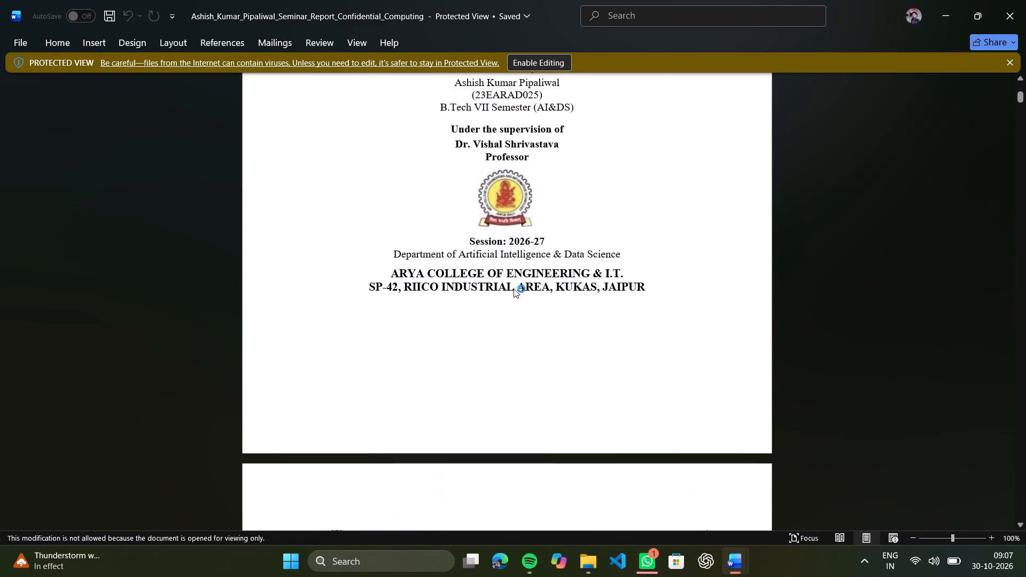
{"action": "scroll", "coordinate": [514, 288], "scroll_direction": "up", "scroll_amount": 1}
{"action": "left_click", "coordinate": [504, 210]}
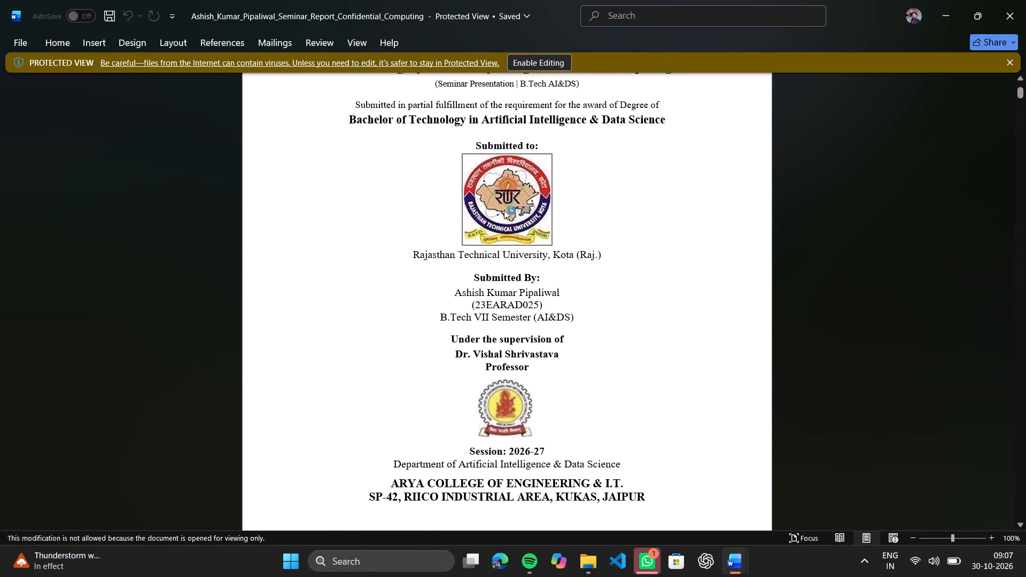
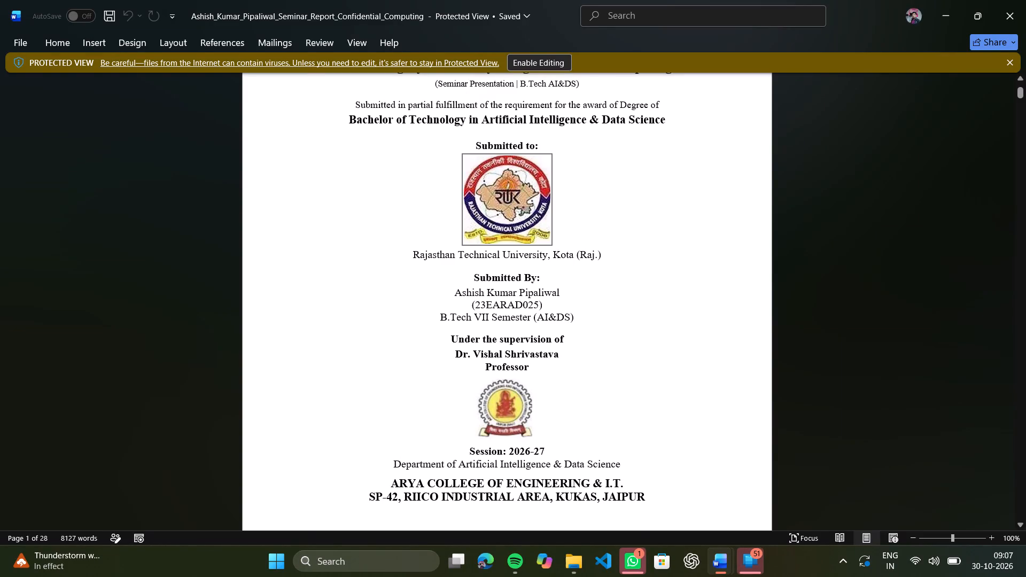
Enable editing for the protected seminar report.
{"action": "scroll", "coordinate": [470, 392], "scroll_direction": "down", "scroll_amount": 1}
{"action": "scroll", "coordinate": [470, 392], "scroll_direction": "up", "scroll_amount": 1}
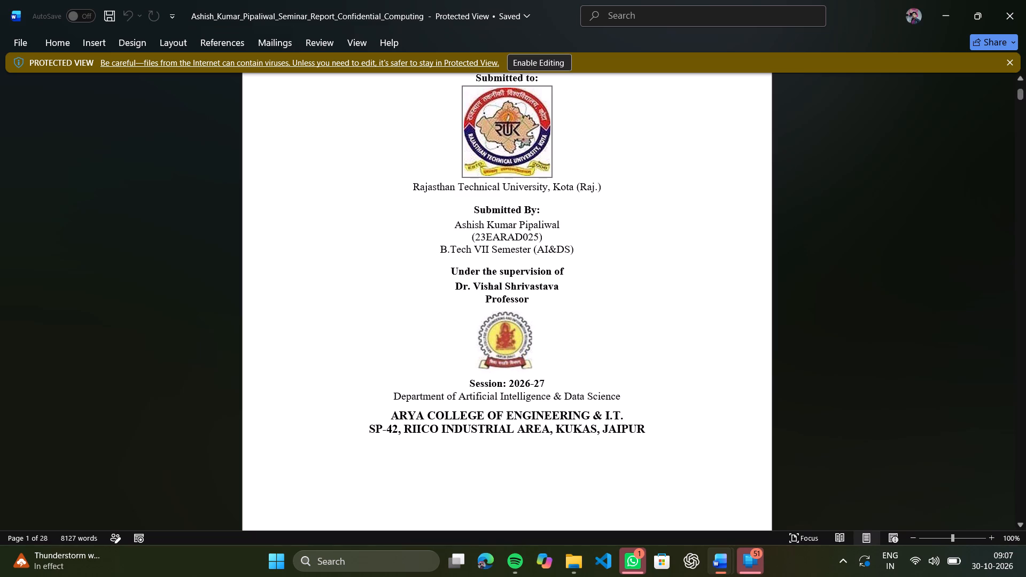
{"action": "left_click", "coordinate": [516, 66]}
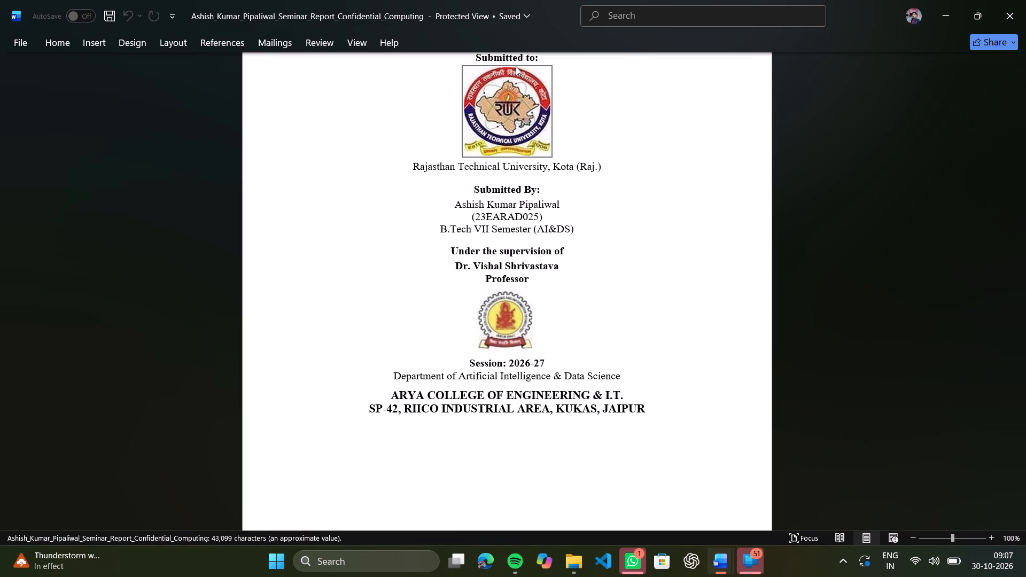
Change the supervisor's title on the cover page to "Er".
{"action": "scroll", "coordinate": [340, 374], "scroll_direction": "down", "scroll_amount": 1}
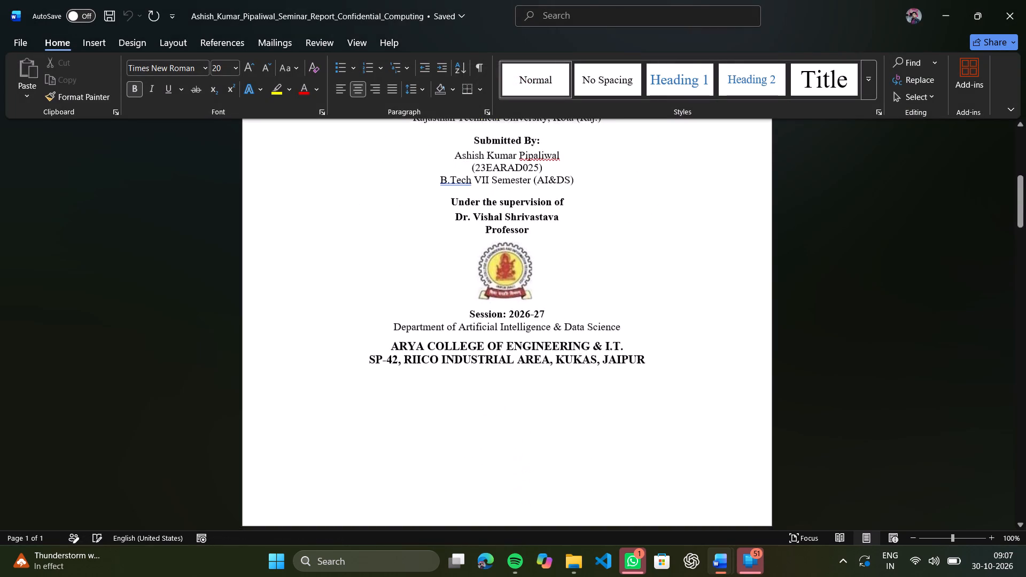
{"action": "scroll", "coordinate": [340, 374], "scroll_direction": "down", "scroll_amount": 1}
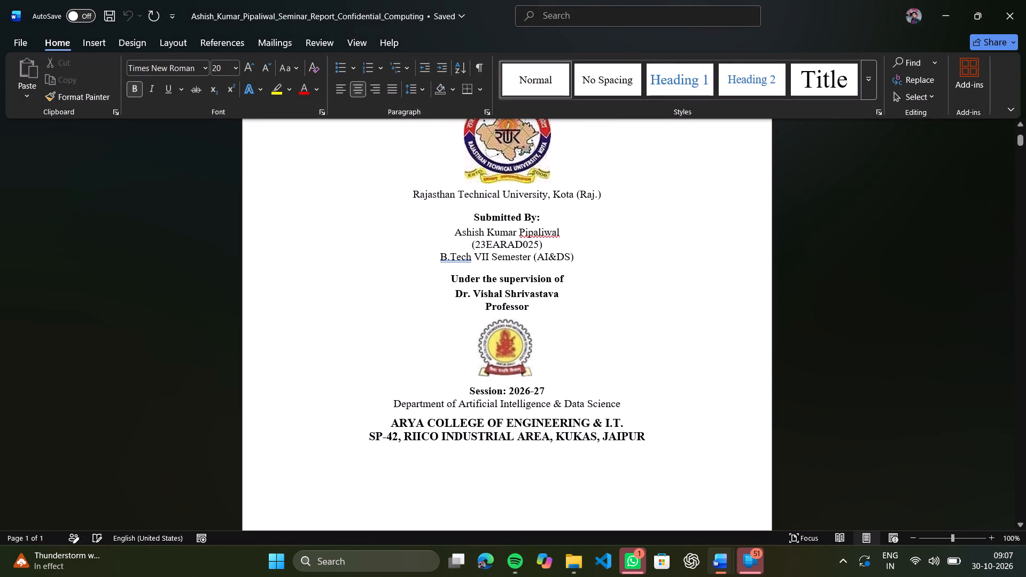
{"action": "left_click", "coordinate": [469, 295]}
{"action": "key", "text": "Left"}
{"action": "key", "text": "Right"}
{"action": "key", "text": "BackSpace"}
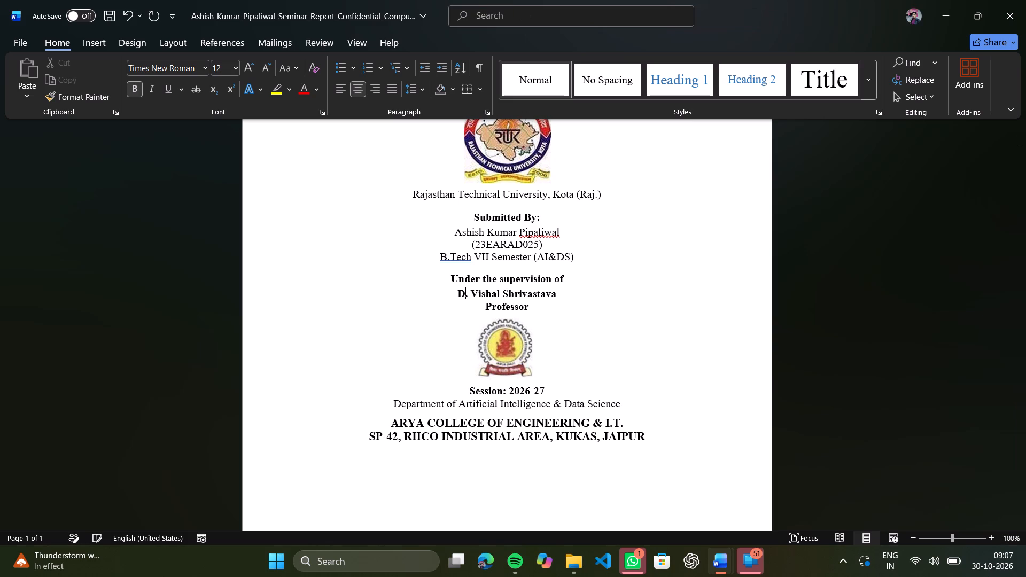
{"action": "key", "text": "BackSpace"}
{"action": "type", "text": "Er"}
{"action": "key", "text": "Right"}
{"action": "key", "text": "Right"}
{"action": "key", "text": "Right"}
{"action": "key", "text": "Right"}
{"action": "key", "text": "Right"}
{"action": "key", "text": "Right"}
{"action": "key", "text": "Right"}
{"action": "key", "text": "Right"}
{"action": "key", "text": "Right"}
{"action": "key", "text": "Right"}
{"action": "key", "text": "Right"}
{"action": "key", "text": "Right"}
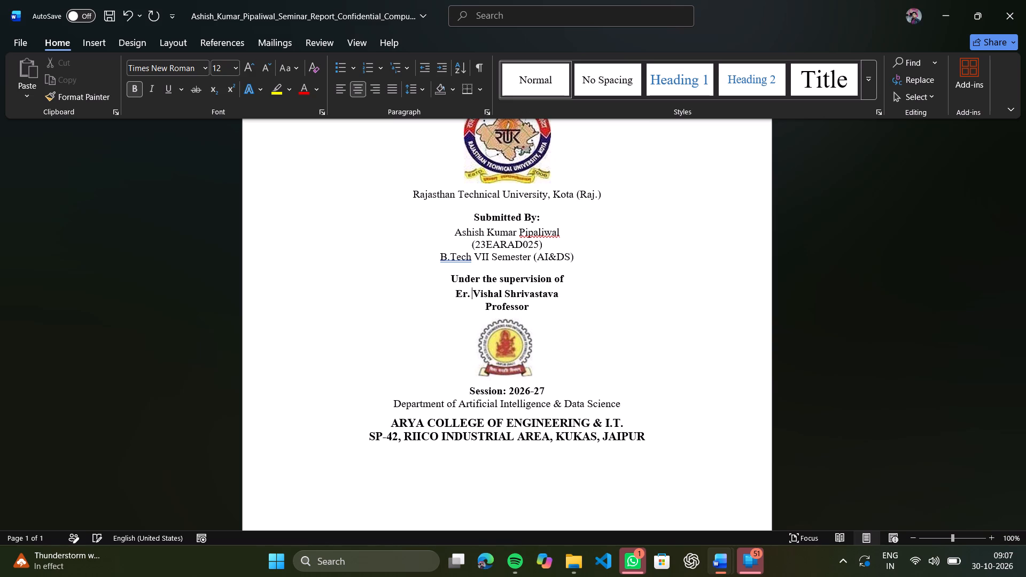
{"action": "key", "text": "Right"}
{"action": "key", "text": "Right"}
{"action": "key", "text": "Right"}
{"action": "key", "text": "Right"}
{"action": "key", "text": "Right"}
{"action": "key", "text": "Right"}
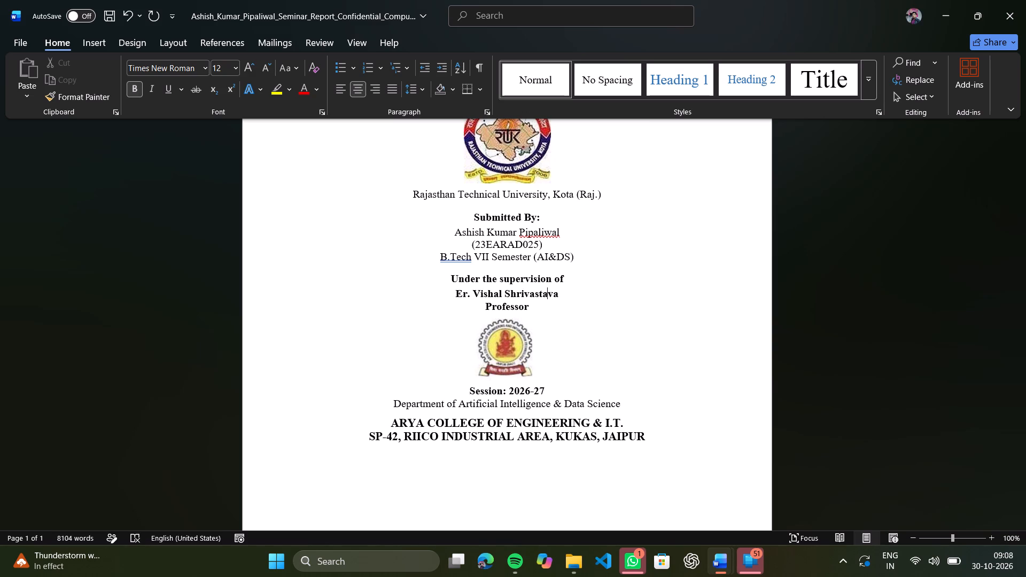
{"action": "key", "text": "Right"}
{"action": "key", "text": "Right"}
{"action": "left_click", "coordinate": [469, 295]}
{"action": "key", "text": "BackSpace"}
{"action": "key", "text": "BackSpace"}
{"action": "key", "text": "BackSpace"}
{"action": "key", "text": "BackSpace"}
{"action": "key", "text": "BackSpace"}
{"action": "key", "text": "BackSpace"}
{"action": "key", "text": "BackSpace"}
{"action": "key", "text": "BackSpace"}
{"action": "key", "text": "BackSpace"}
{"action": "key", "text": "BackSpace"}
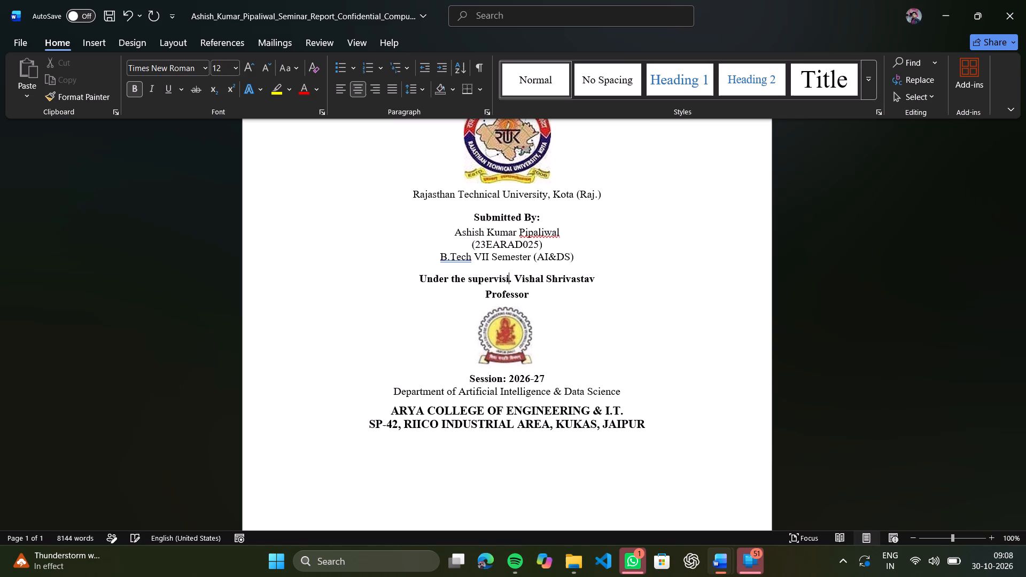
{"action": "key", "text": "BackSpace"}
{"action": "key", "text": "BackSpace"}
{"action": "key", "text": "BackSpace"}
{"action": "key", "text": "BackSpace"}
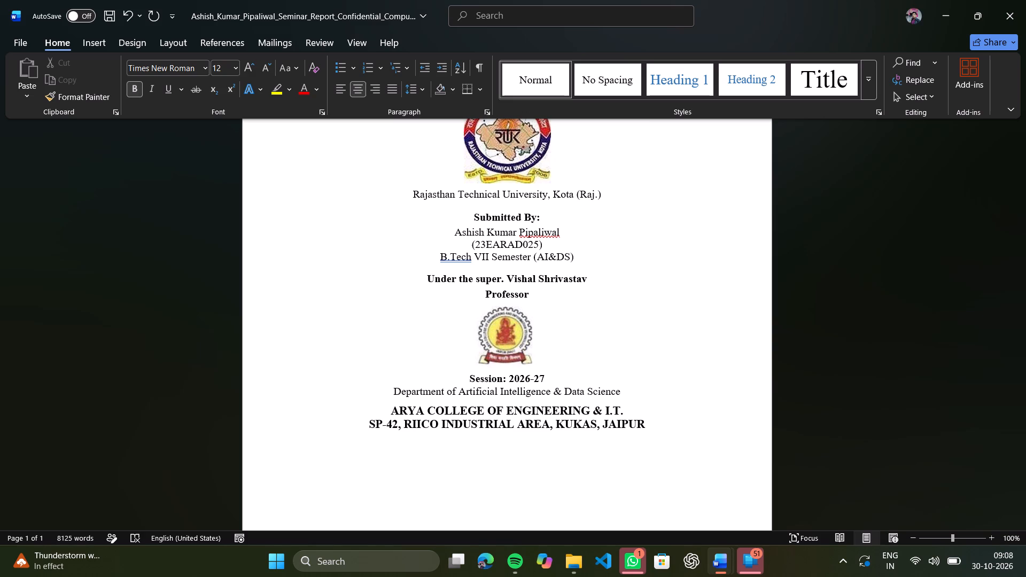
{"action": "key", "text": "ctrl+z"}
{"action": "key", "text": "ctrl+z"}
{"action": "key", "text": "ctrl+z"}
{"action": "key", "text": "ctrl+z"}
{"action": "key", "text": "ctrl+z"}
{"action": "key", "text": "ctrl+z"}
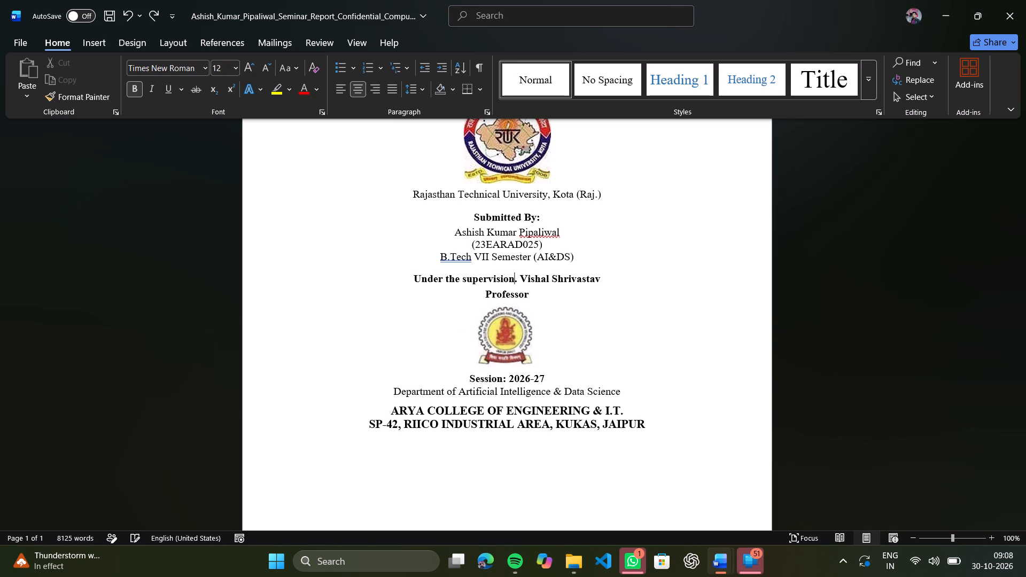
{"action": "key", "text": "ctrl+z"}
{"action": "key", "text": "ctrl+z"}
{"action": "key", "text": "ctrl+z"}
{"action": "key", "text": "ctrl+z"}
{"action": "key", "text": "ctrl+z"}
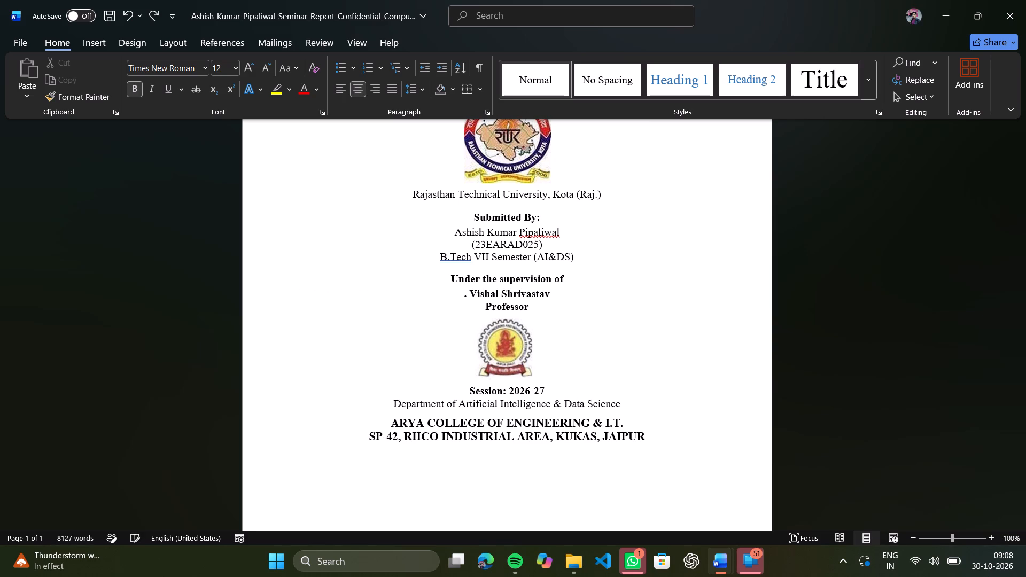
Replace the supervisor line below "Under the supervision of" with the title "Er." and the new supervisor's name.
{"action": "key", "text": "Right"}
{"action": "key", "text": "Right"}
{"action": "key", "text": "Right"}
{"action": "key", "text": "Right"}
{"action": "key", "text": "Right"}
{"action": "key", "text": "Right"}
{"action": "key", "text": "Right"}
{"action": "key", "text": "Right"}
{"action": "key", "text": "Right"}
{"action": "key", "text": "Right"}
{"action": "key", "text": "Right"}
{"action": "key", "text": "Right"}
{"action": "key", "text": "Right"}
{"action": "key", "text": "Right"}
{"action": "key", "text": "Right"}
{"action": "key", "text": "Right"}
{"action": "key", "text": "Right"}
{"action": "key", "text": "Right"}
{"action": "key", "text": "Right"}
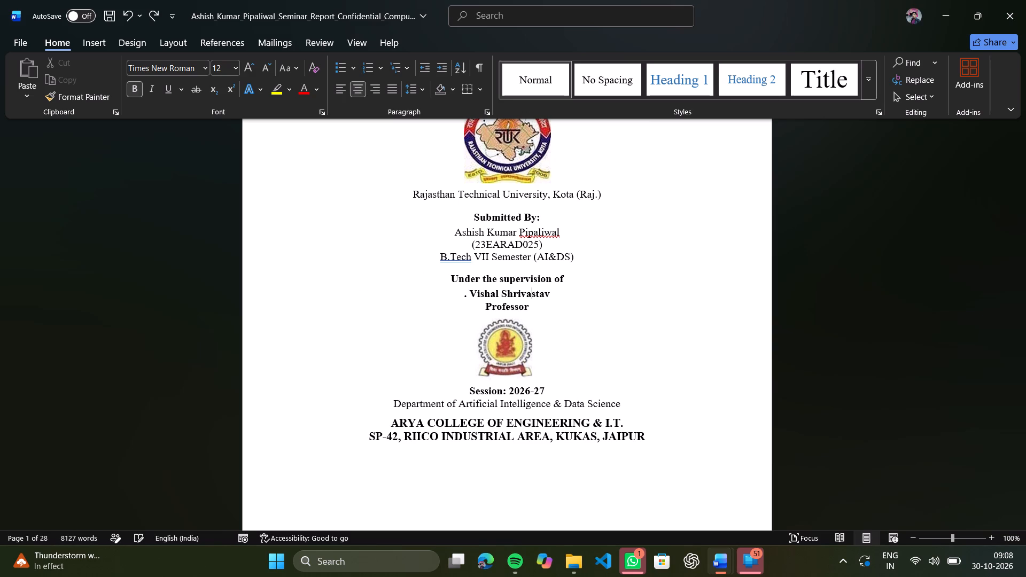
{"action": "key", "text": "BackSpace"}
{"action": "key", "text": "BackSpace"}
{"action": "key", "text": "BackSpace"}
{"action": "key", "text": "BackSpace"}
{"action": "key", "text": "BackSpace"}
{"action": "key", "text": "BackSpace"}
{"action": "key", "text": "BackSpace"}
{"action": "key", "text": "BackSpace"}
{"action": "key", "text": "BackSpace"}
{"action": "key", "text": "BackSpace"}
{"action": "key", "text": "BackSpace"}
{"action": "key", "text": "BackSpace"}
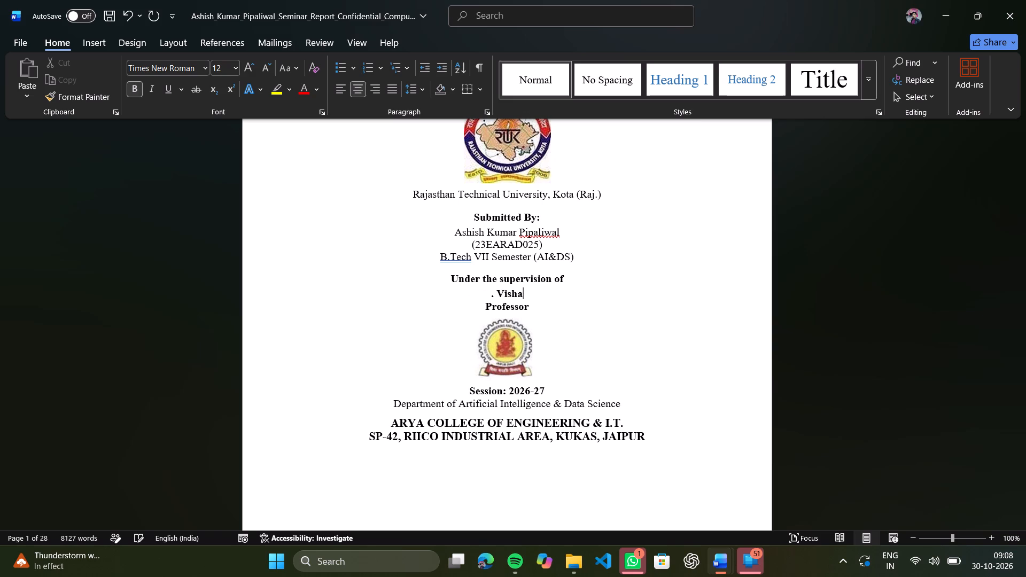
{"action": "key", "text": "BackSpace"}
{"action": "key", "text": "BackSpace"}
{"action": "key", "text": "BackSpace"}
{"action": "key", "text": "BackSpace"}
{"action": "key", "text": "BackSpace"}
{"action": "key", "text": "BackSpace"}
{"action": "key", "text": "BackSpace"}
{"action": "key", "text": "BackSpace"}
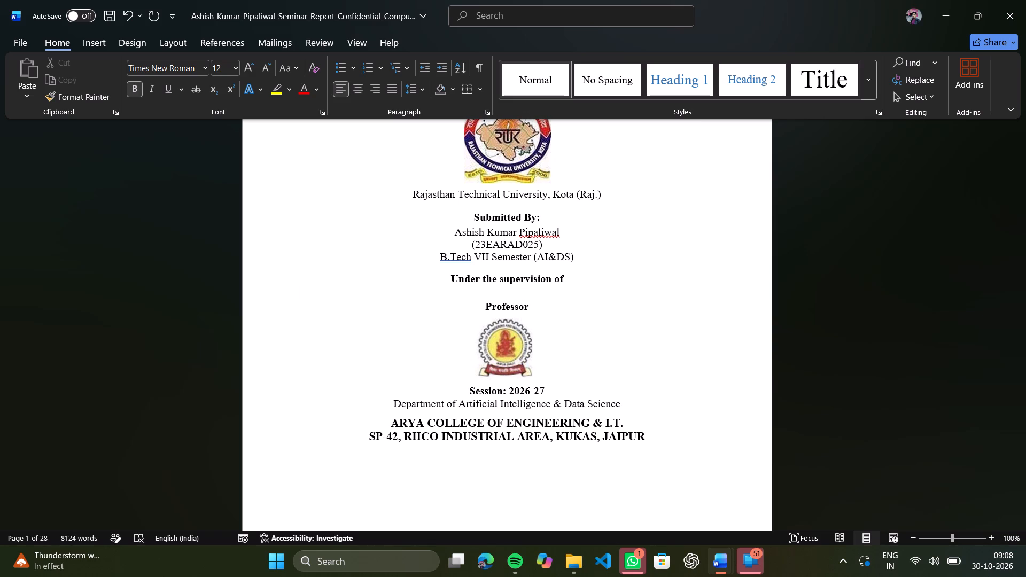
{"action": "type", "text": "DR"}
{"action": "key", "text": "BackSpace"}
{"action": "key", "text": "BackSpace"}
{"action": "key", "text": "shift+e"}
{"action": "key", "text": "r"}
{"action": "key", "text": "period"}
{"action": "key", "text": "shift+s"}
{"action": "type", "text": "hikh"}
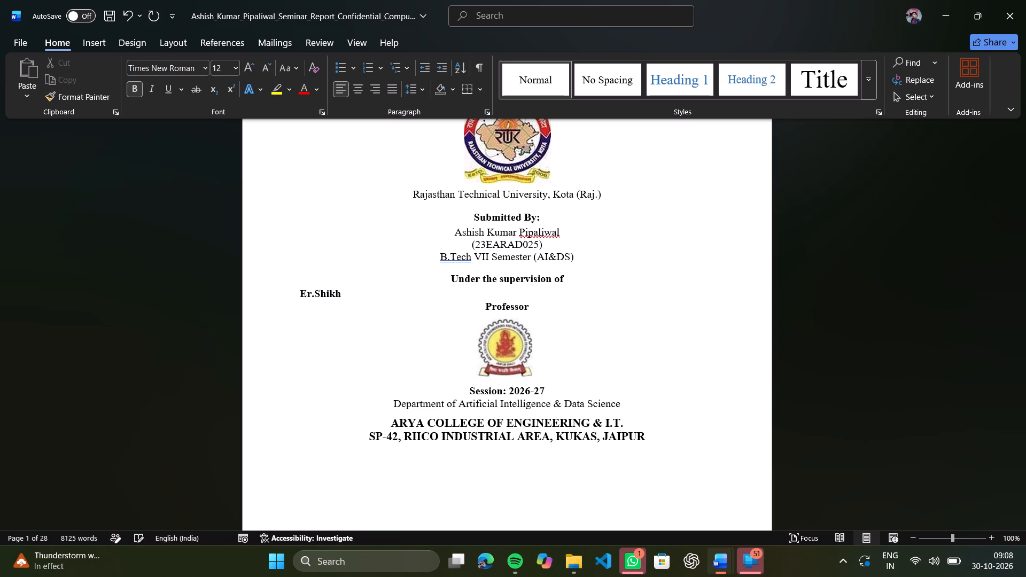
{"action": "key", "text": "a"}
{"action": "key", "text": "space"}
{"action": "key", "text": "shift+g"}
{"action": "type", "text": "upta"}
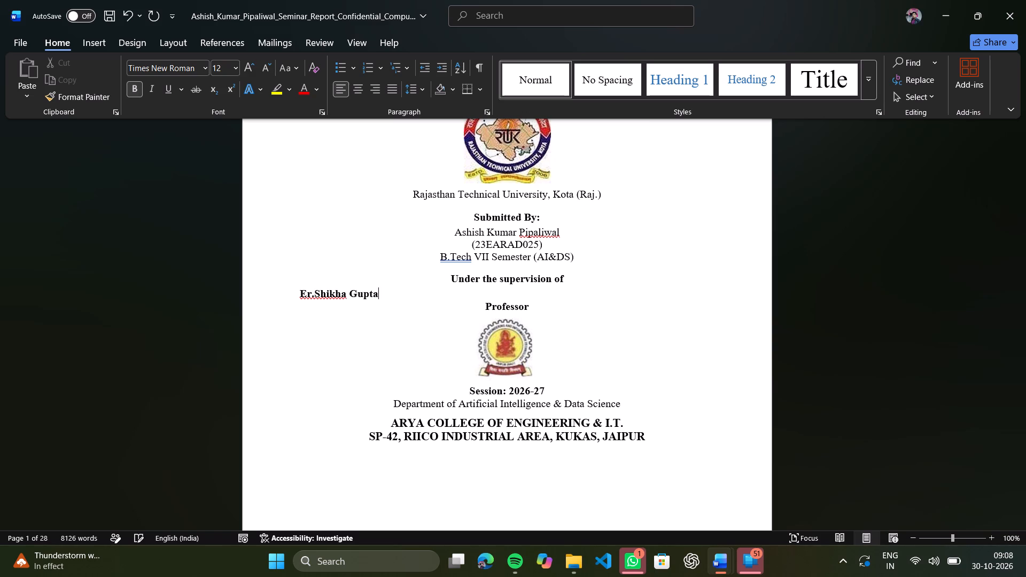
Centre-align the new supervisor's name line on the cover page.
{"action": "left_click_drag", "start_coordinate": [387, 293], "coordinate": [269, 288]}
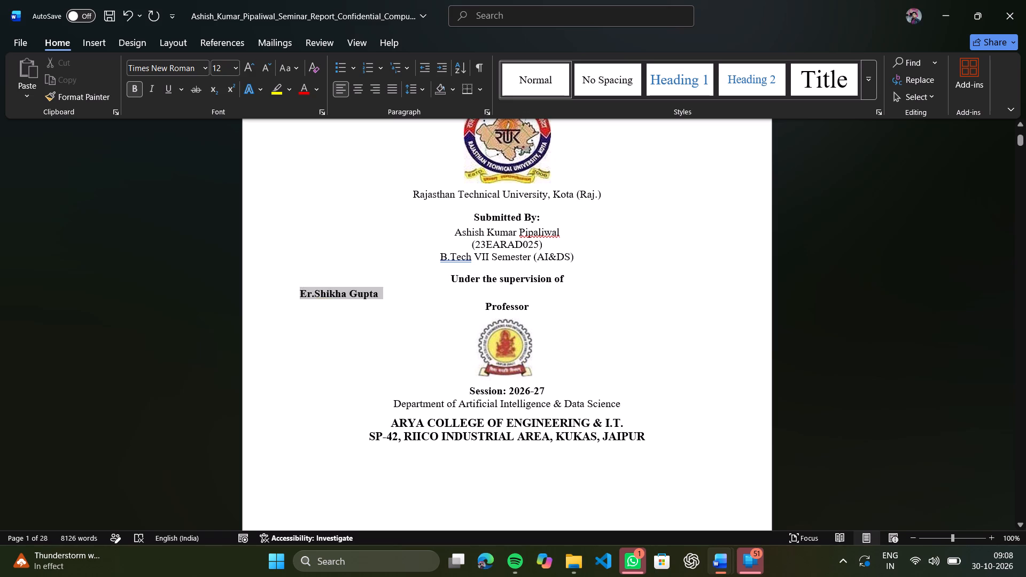
{"action": "left_click_drag", "start_coordinate": [269, 288], "coordinate": [282, 297]}
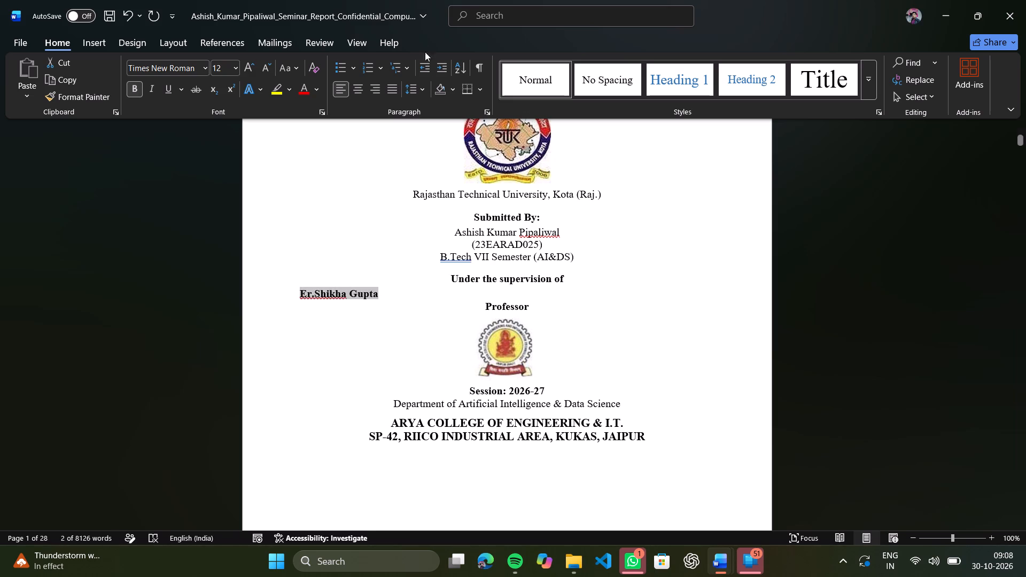
{"action": "left_click", "coordinate": [354, 90]}
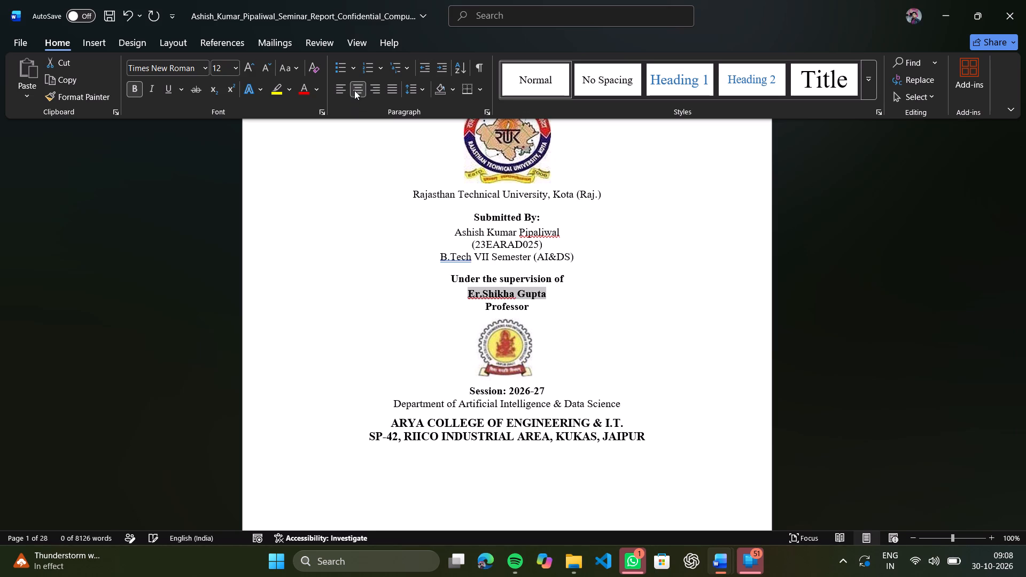
{"action": "left_click", "coordinate": [419, 376]}
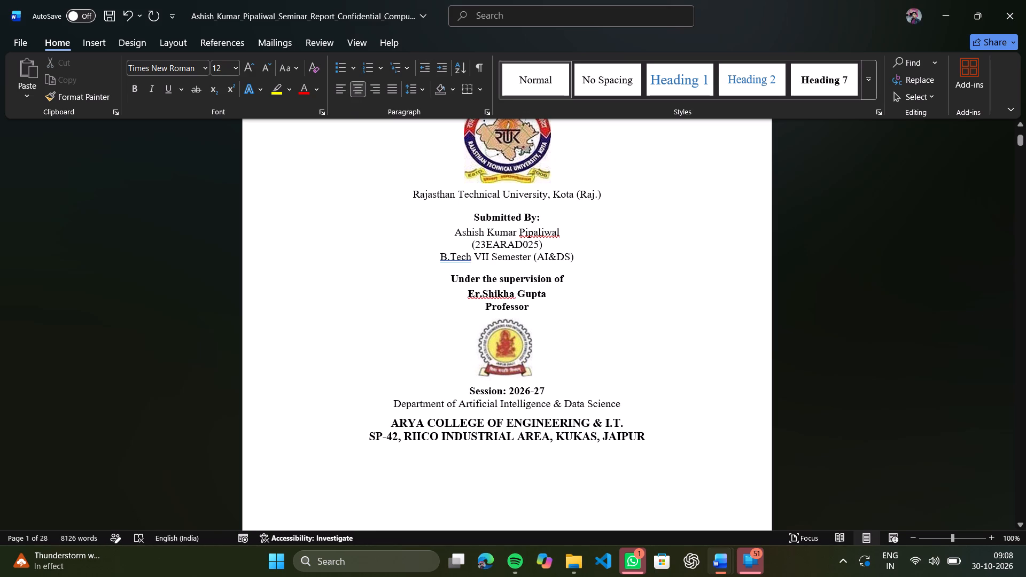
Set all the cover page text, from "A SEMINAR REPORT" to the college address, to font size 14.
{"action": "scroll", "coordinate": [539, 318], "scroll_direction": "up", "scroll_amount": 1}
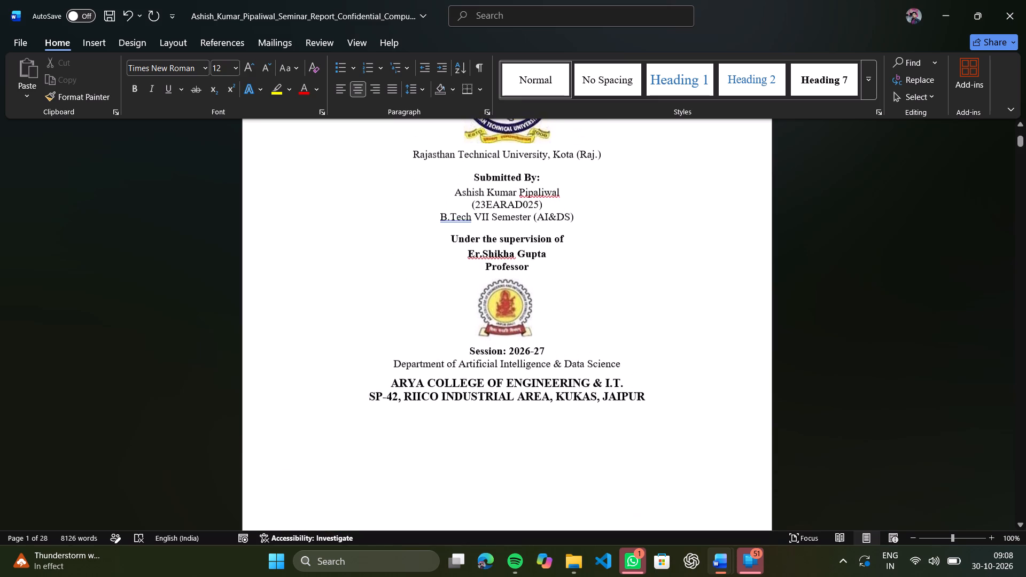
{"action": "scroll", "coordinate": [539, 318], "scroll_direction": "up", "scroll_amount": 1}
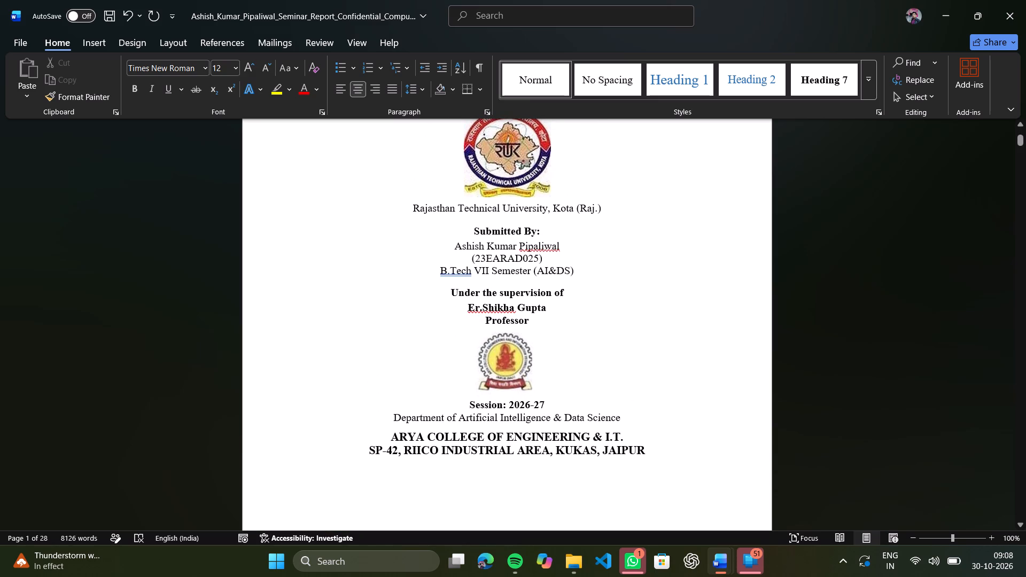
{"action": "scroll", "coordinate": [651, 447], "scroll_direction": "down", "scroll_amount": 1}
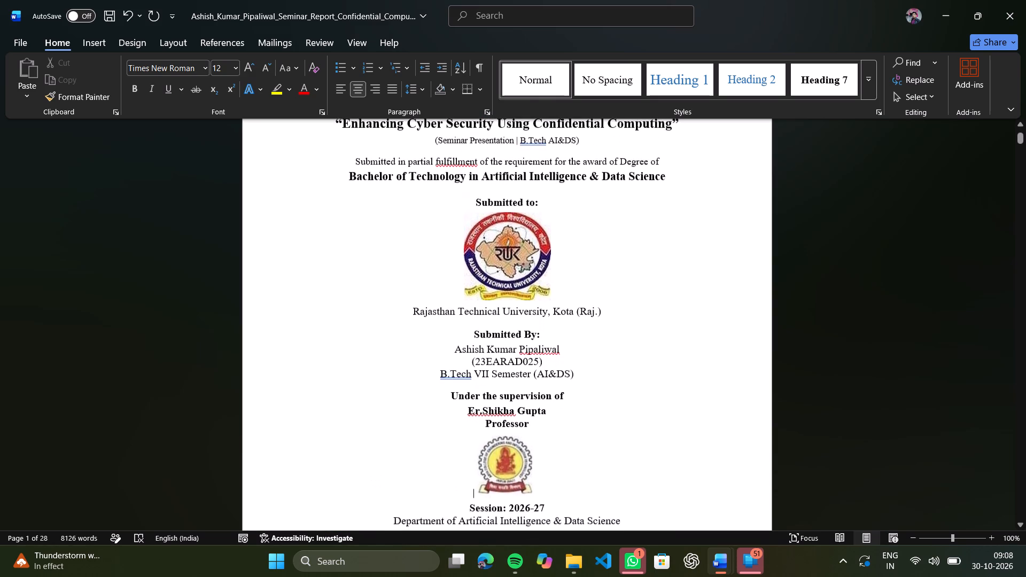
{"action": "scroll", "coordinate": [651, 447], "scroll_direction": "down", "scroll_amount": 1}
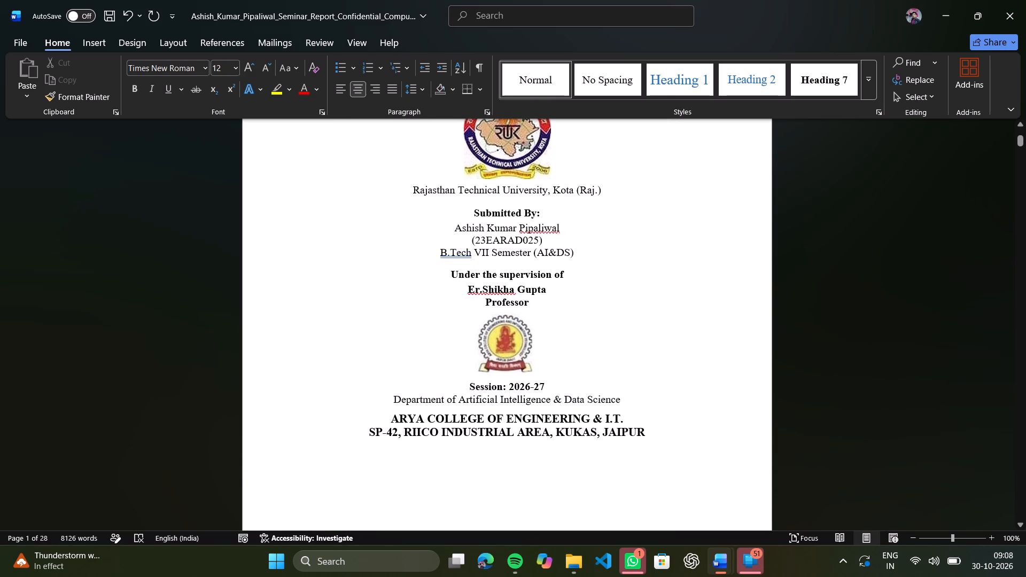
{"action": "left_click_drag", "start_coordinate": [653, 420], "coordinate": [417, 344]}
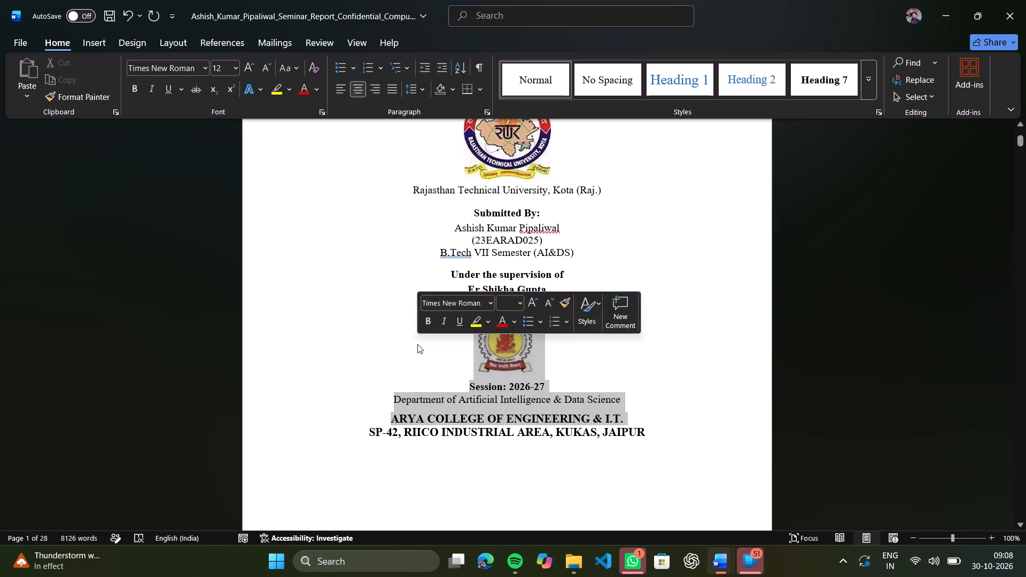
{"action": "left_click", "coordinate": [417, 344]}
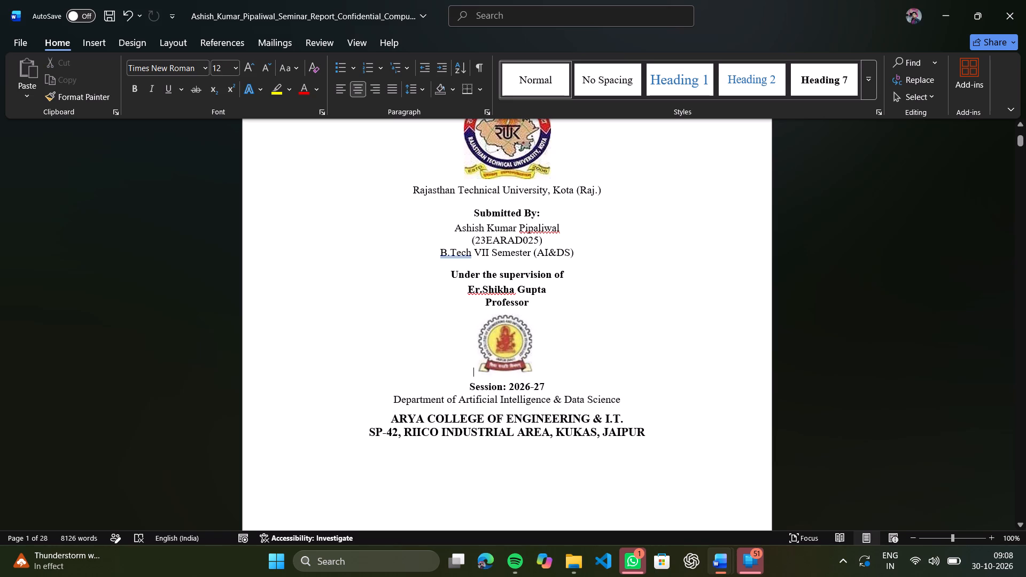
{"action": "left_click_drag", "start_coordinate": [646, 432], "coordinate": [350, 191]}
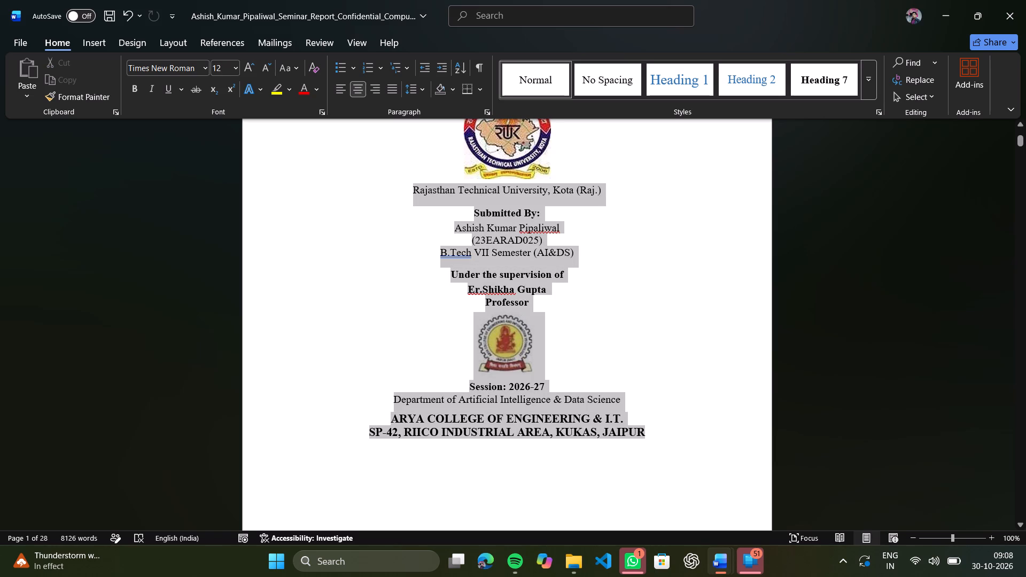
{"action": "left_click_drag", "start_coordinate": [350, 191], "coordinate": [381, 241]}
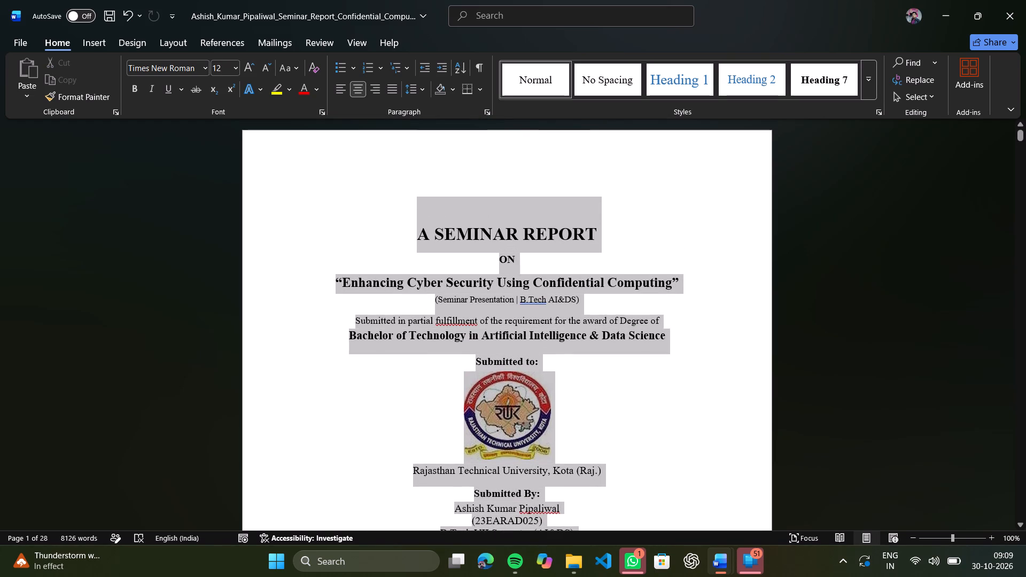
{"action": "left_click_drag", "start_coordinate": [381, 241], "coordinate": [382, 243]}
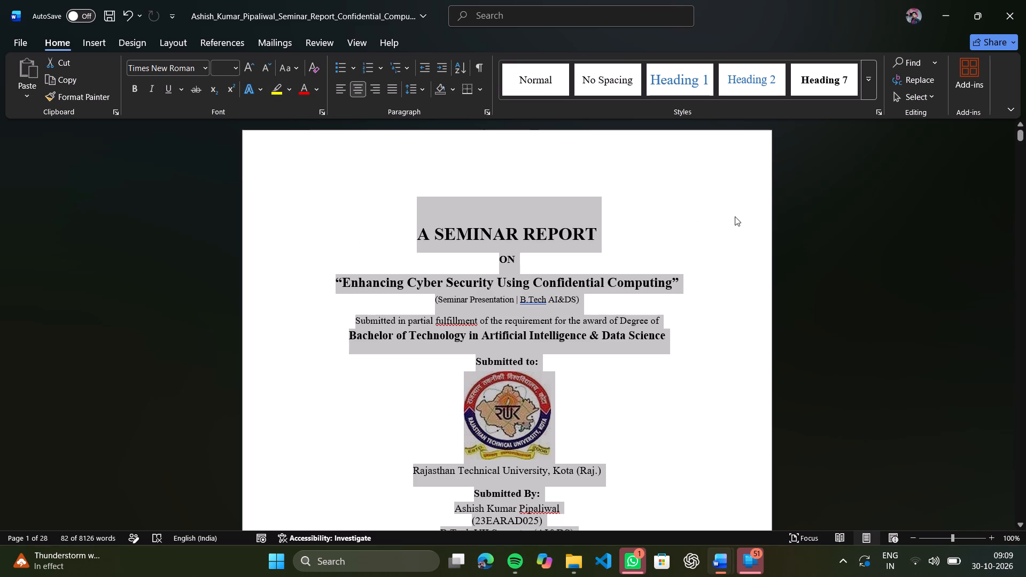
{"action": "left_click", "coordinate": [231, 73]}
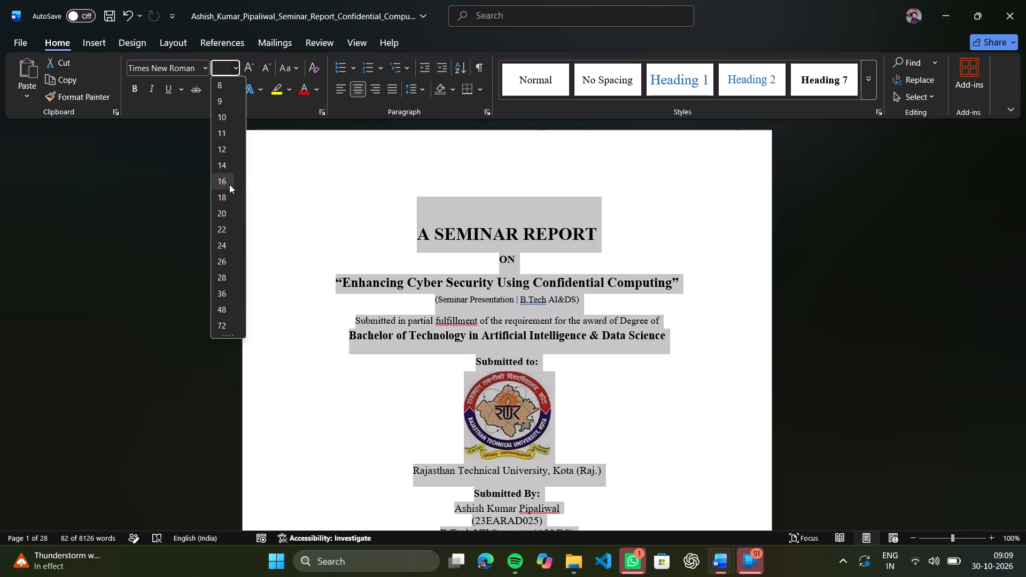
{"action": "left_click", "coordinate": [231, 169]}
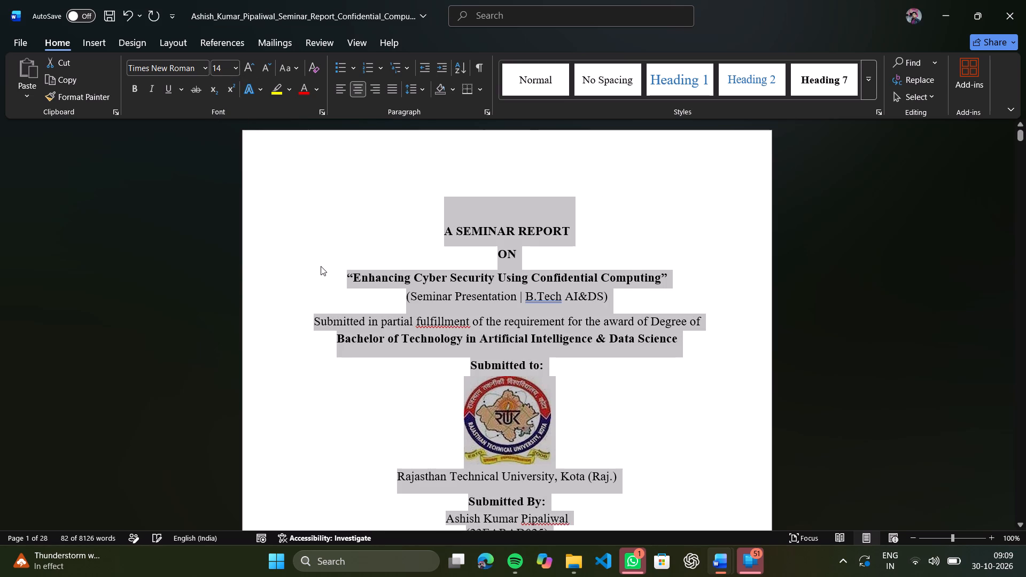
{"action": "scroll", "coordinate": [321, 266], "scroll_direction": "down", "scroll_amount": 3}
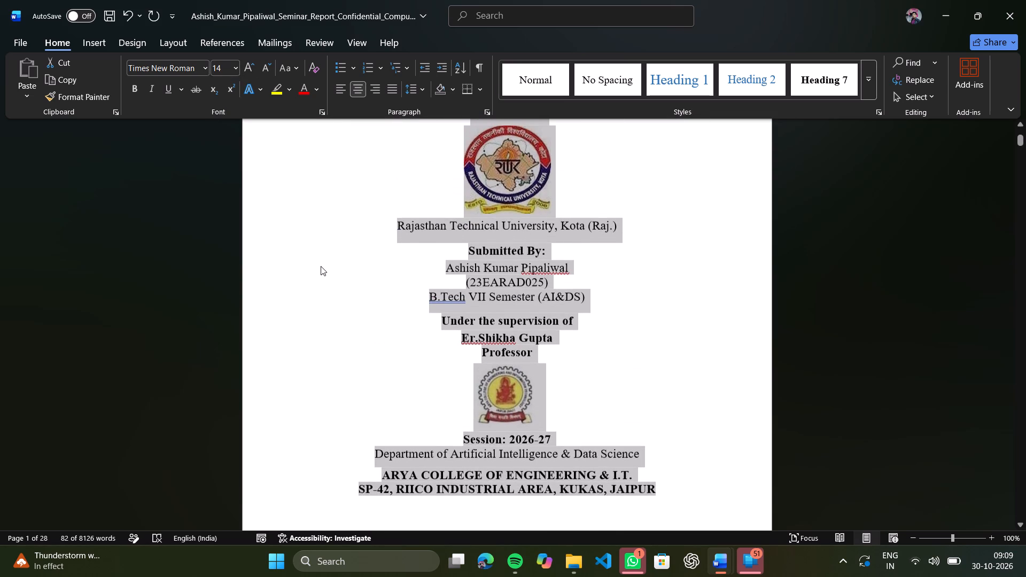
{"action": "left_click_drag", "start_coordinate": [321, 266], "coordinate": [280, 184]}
Set all the cover page text, from the report heading down to the college address, to font size 16.
{"action": "scroll", "coordinate": [280, 184], "scroll_direction": "up", "scroll_amount": 3, "text": "ctrl"}
{"action": "scroll", "coordinate": [280, 184], "scroll_direction": "down", "scroll_amount": 5, "text": "ctrl"}
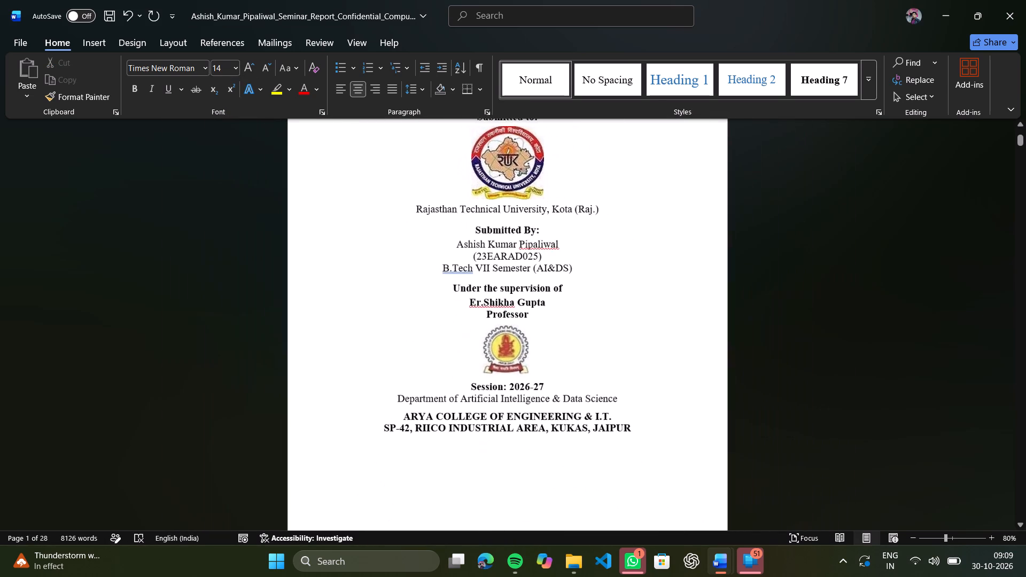
{"action": "scroll", "coordinate": [358, 426], "scroll_direction": "up", "scroll_amount": 1}
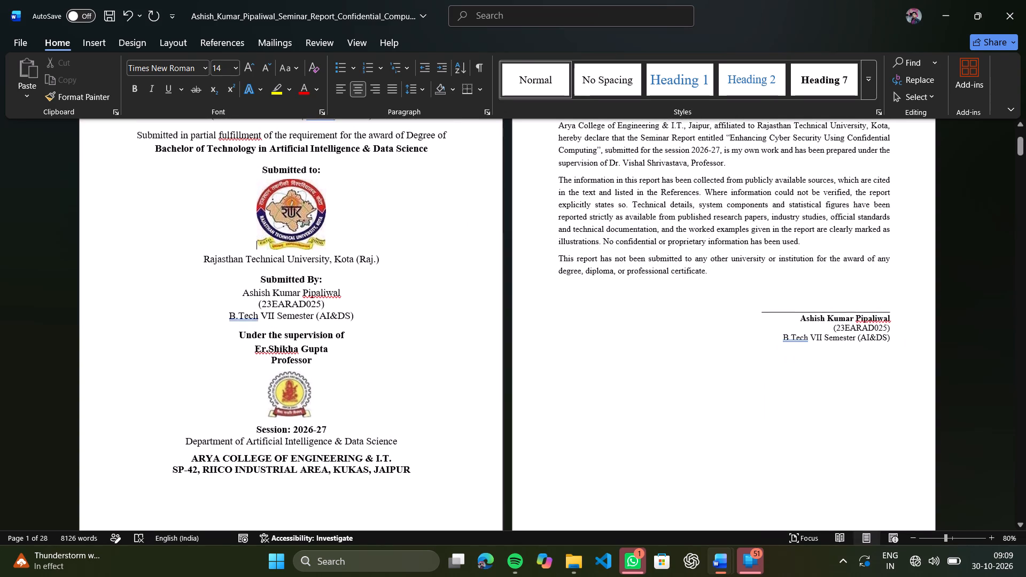
{"action": "left_click_drag", "start_coordinate": [421, 472], "coordinate": [232, 184]}
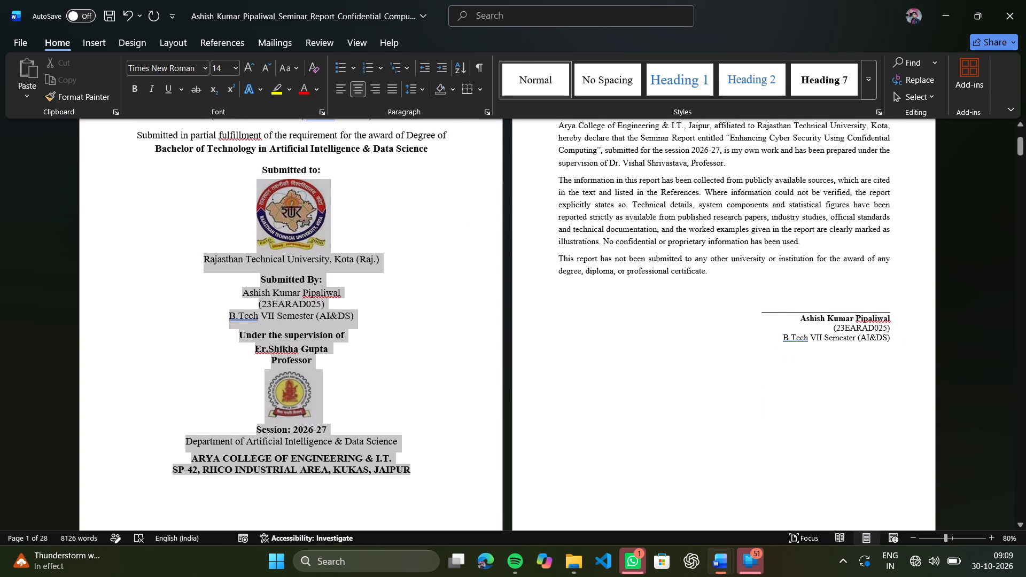
{"action": "left_click_drag", "start_coordinate": [232, 184], "coordinate": [221, 215]}
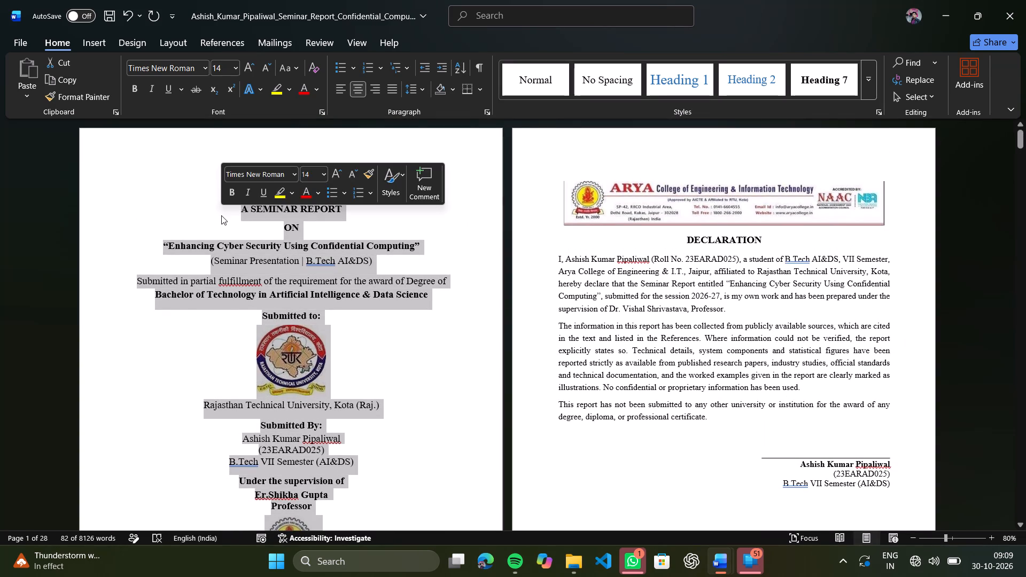
{"action": "left_click", "coordinate": [236, 69]}
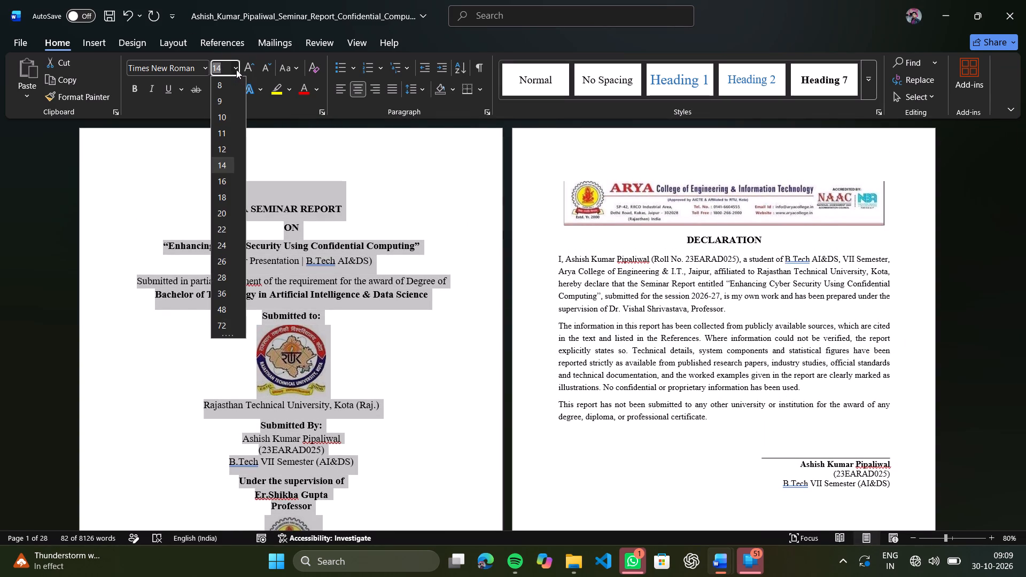
{"action": "left_click", "coordinate": [232, 184]}
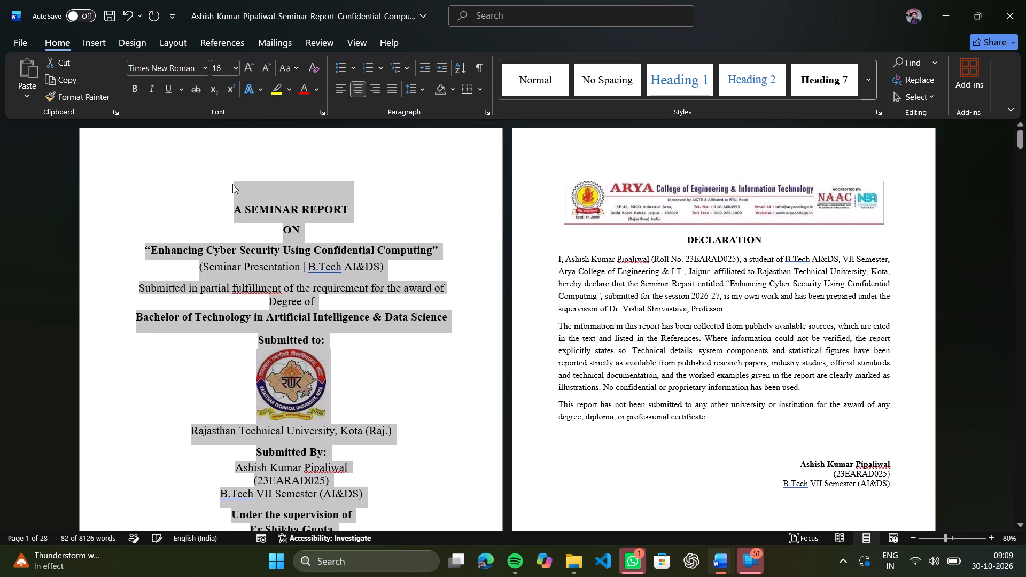
{"action": "left_click", "coordinate": [99, 228]}
{"action": "scroll", "coordinate": [99, 228], "scroll_direction": "right", "scroll_amount": 1}
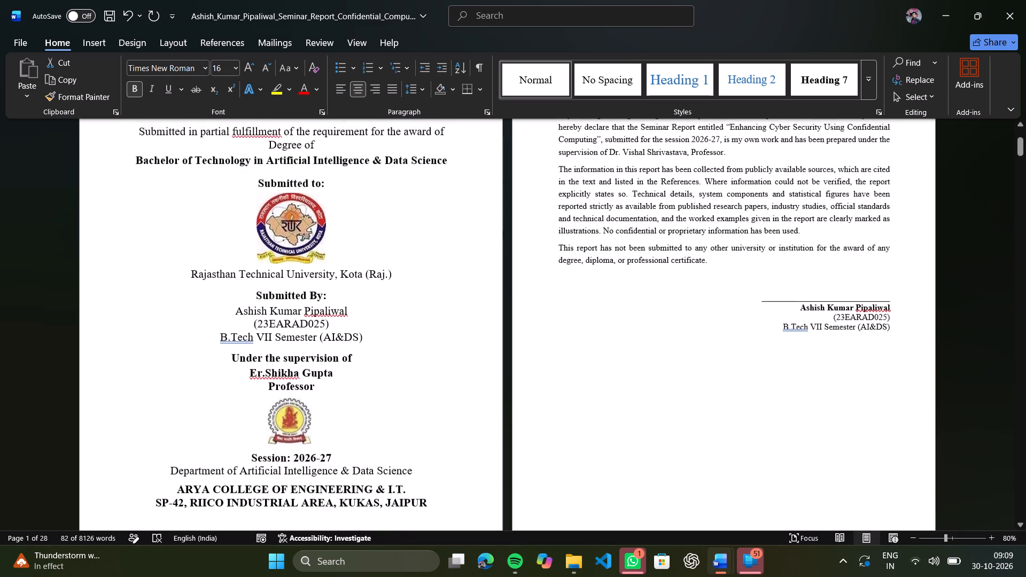
{"action": "scroll", "coordinate": [99, 228], "scroll_direction": "right", "scroll_amount": 1}
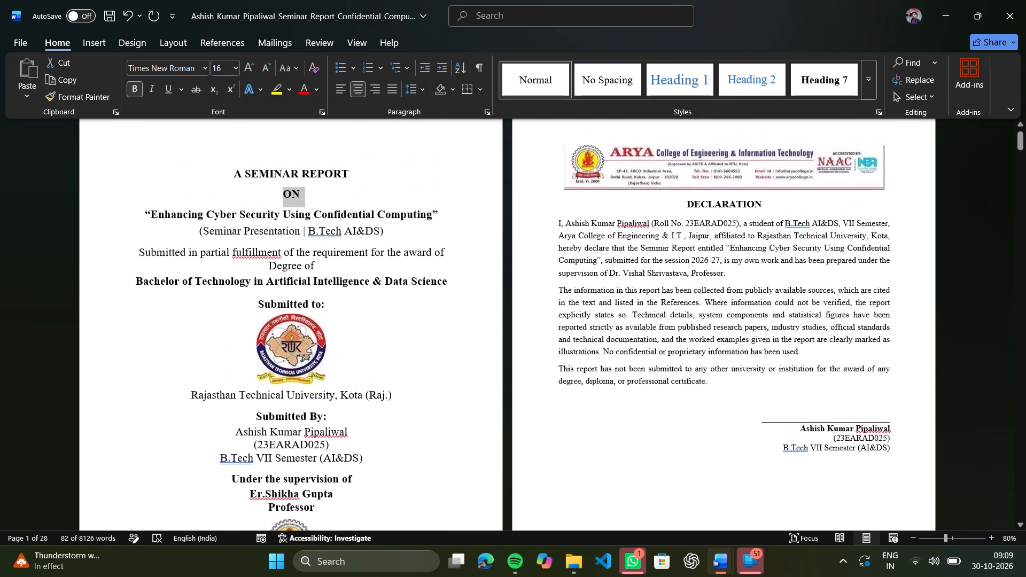
{"action": "scroll", "coordinate": [99, 228], "scroll_direction": "up", "scroll_amount": 1}
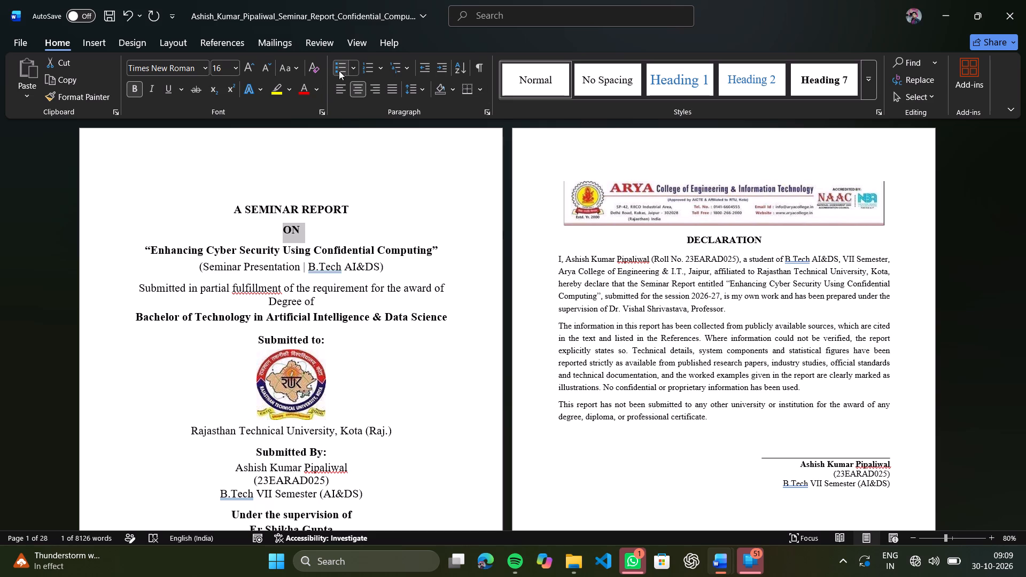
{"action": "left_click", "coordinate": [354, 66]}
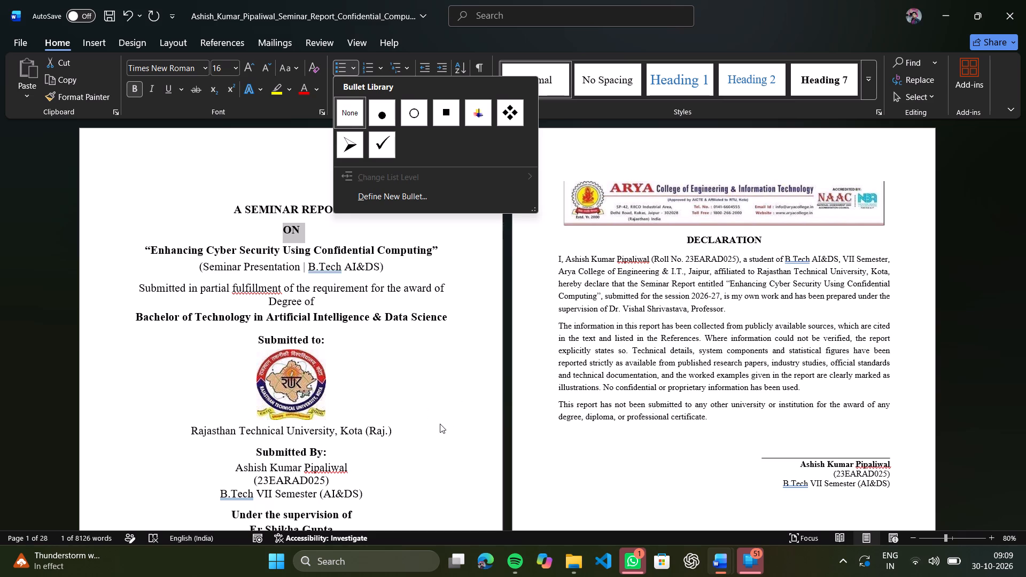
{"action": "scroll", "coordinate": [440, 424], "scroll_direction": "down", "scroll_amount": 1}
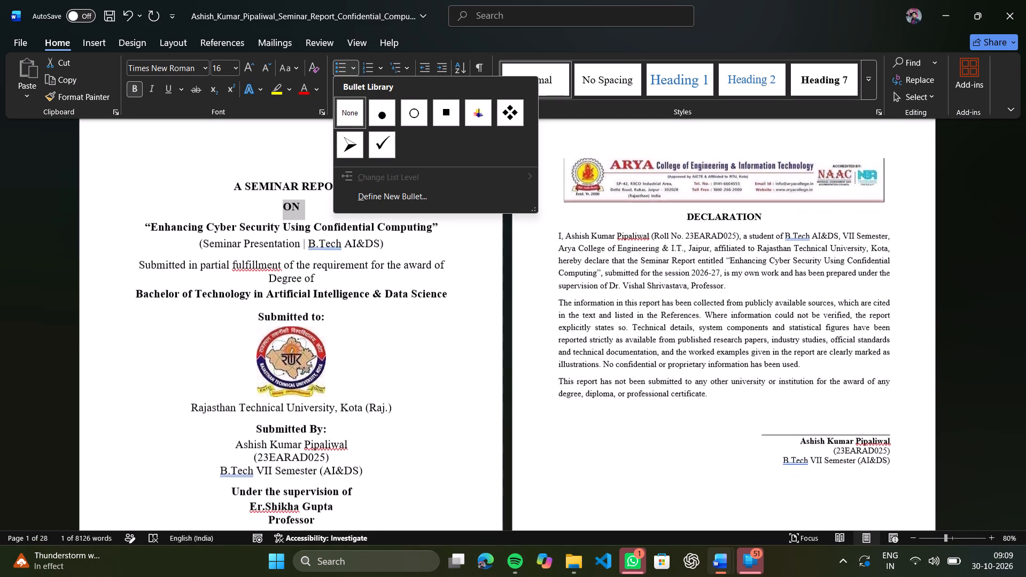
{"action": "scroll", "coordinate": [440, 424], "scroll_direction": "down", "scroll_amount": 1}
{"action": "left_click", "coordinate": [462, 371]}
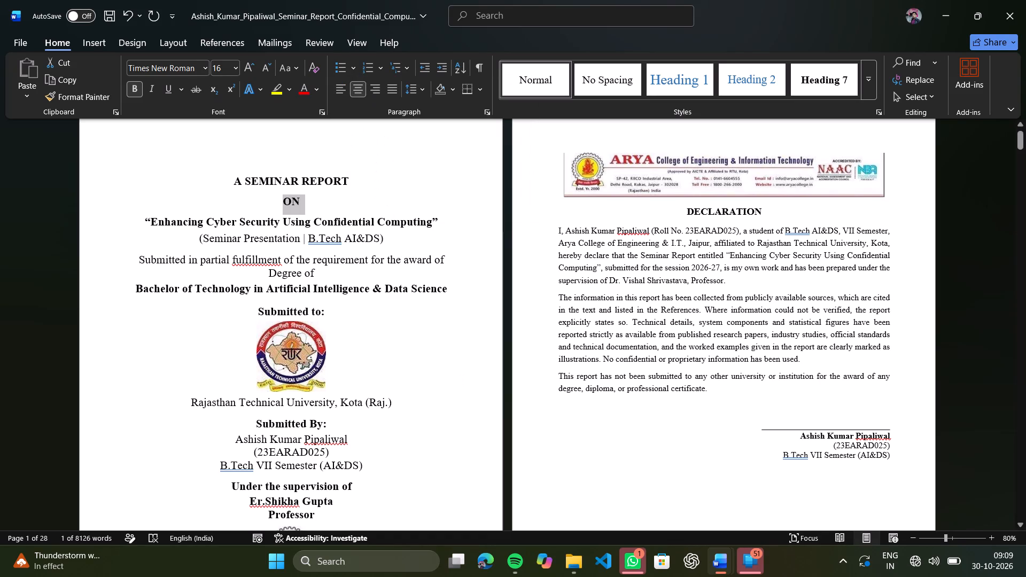
Review the layout of the cover page and the supervisor mentions on the declaration, certificate and acknowledgement pages.
{"action": "scroll", "coordinate": [799, 328], "scroll_direction": "down", "scroll_amount": 1}
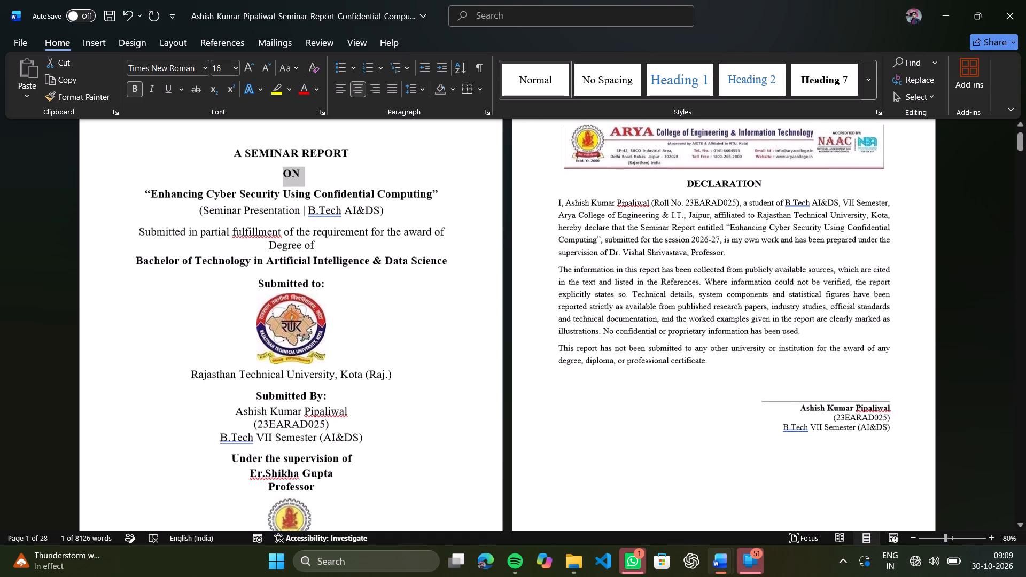
{"action": "scroll", "coordinate": [799, 328], "scroll_direction": "down", "scroll_amount": 5}
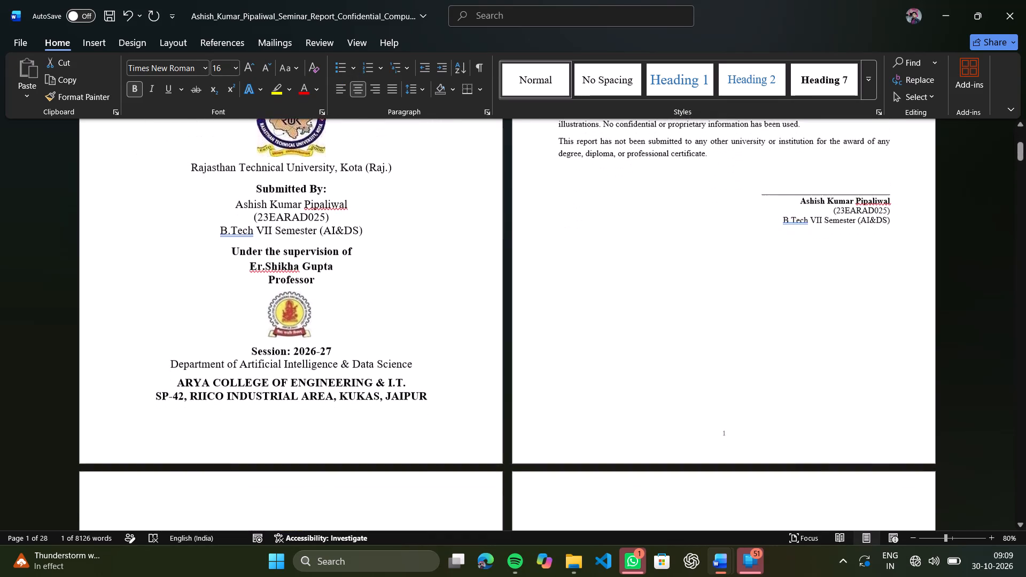
{"action": "scroll", "coordinate": [799, 328], "scroll_direction": "down", "scroll_amount": 4}
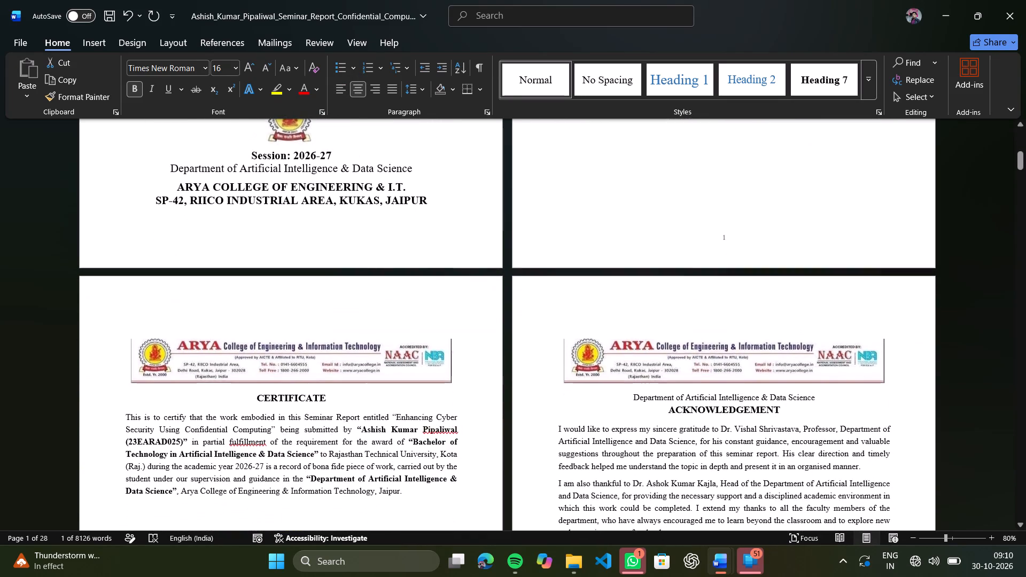
{"action": "scroll", "coordinate": [799, 328], "scroll_direction": "down", "scroll_amount": 1}
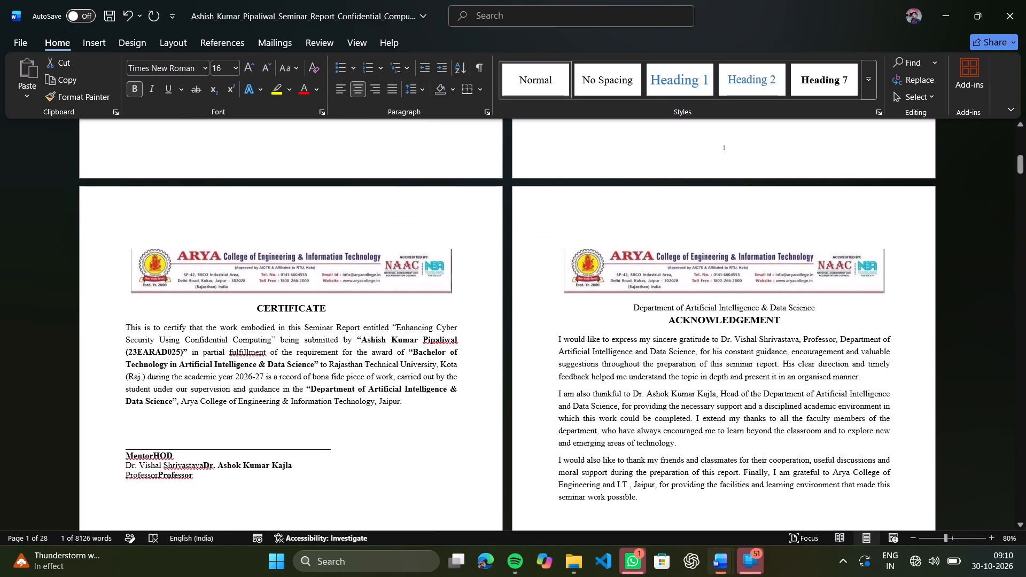
{"action": "scroll", "coordinate": [363, 459], "scroll_direction": "up", "scroll_amount": 2}
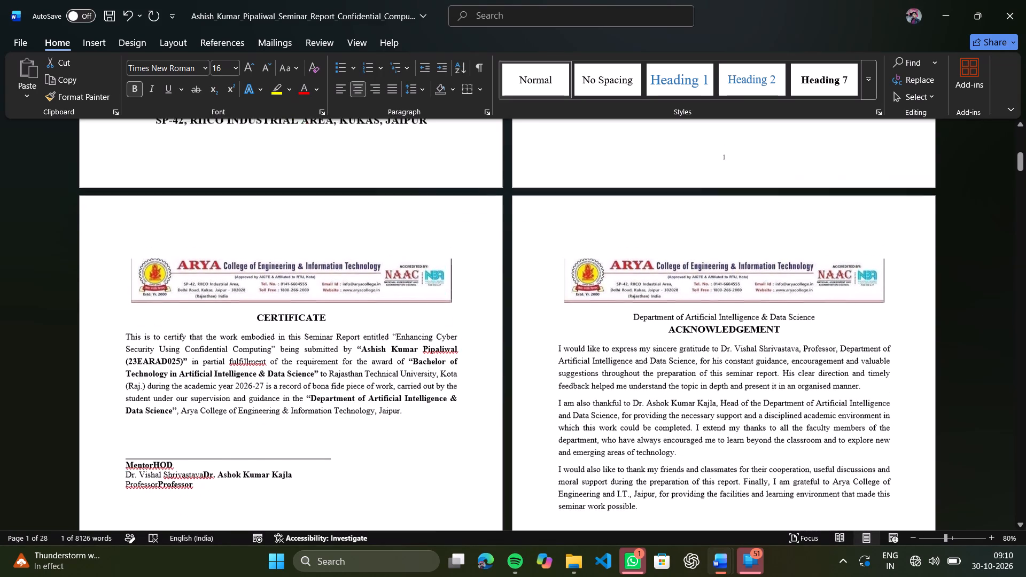
{"action": "scroll", "coordinate": [363, 459], "scroll_direction": "up", "scroll_amount": 4}
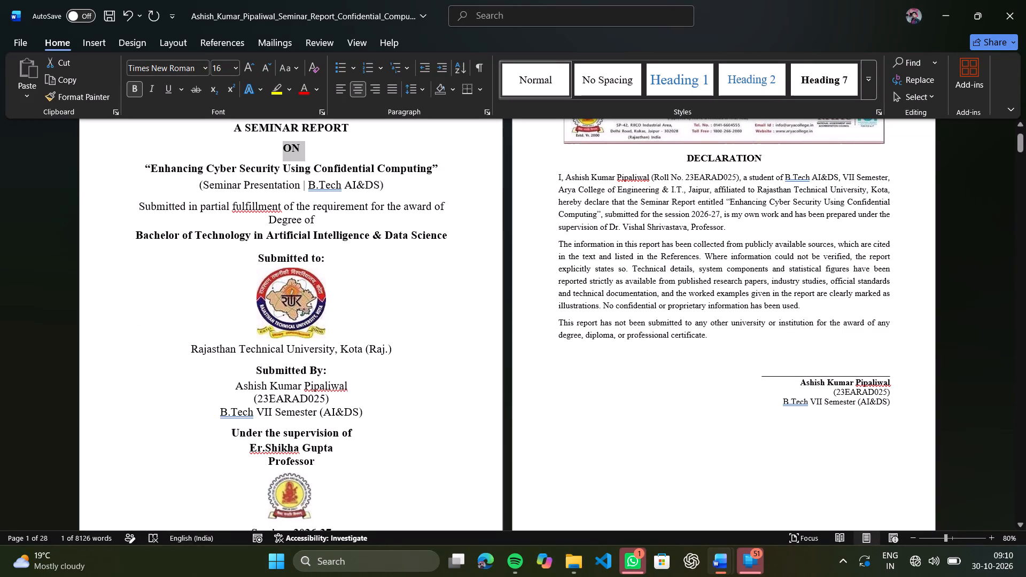
{"action": "scroll", "coordinate": [343, 475], "scroll_direction": "up", "scroll_amount": 2, "text": "ctrl"}
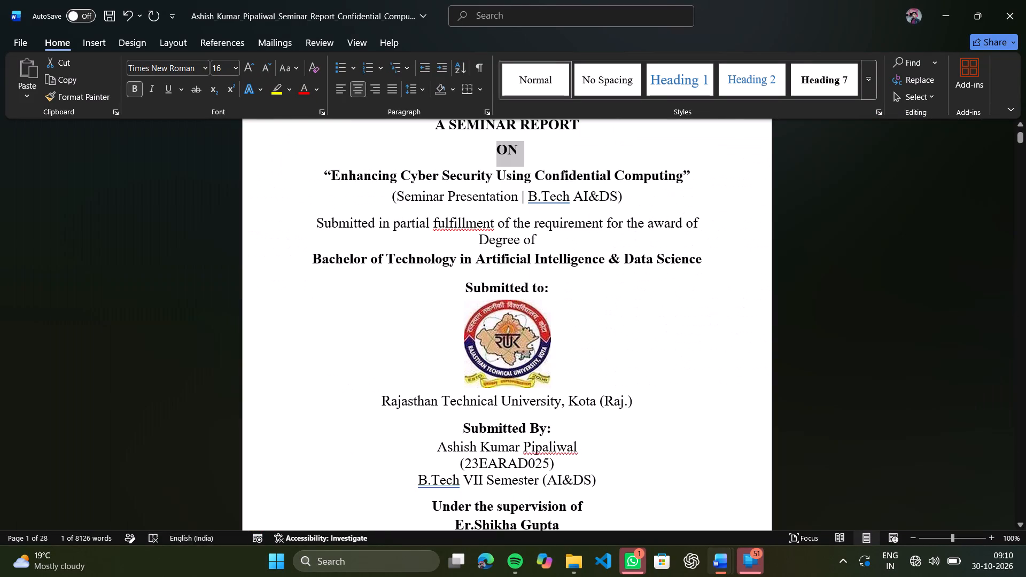
{"action": "scroll", "coordinate": [343, 475], "scroll_direction": "down", "scroll_amount": 5}
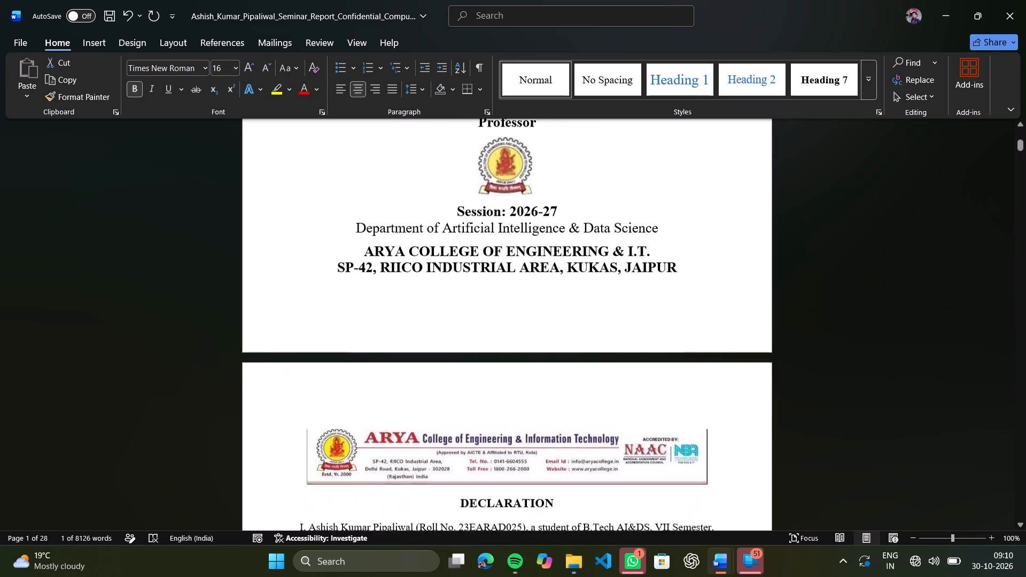
{"action": "scroll", "coordinate": [343, 475], "scroll_direction": "down", "scroll_amount": 2}
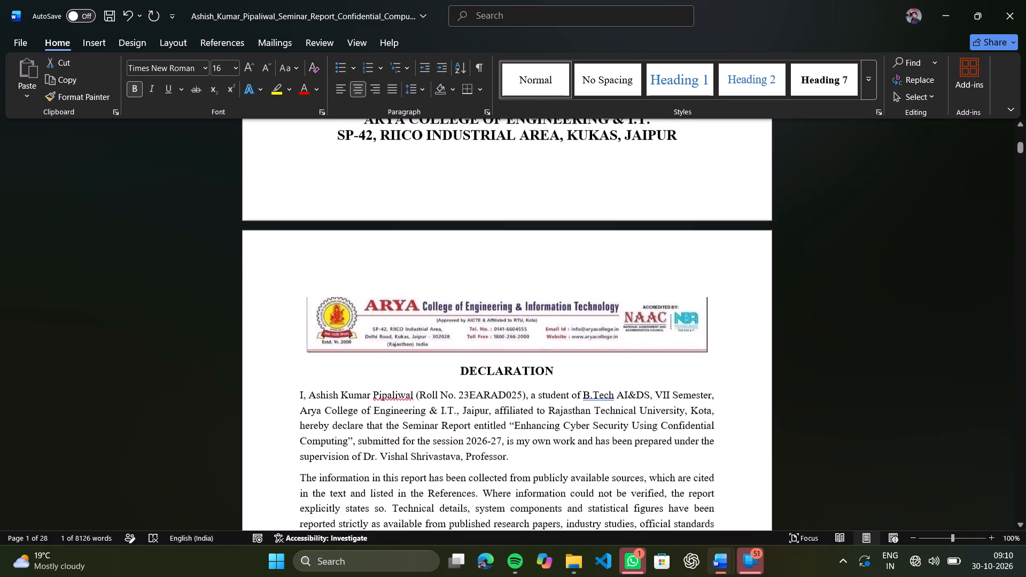
{"action": "scroll", "coordinate": [343, 475], "scroll_direction": "down", "scroll_amount": 1}
{"action": "scroll", "coordinate": [395, 258], "scroll_direction": "up", "scroll_amount": 2}
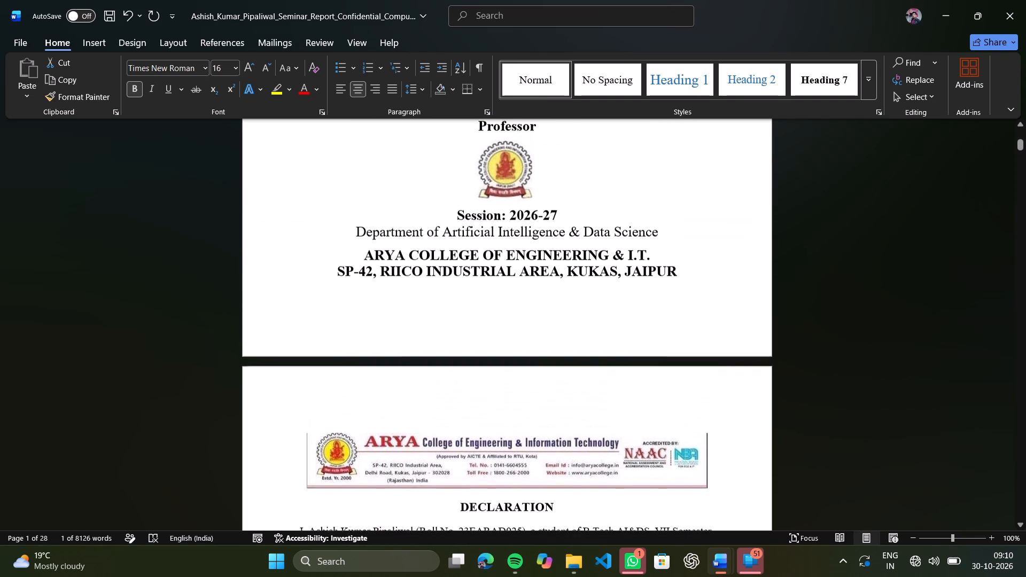
{"action": "scroll", "coordinate": [395, 258], "scroll_direction": "up", "scroll_amount": 2}
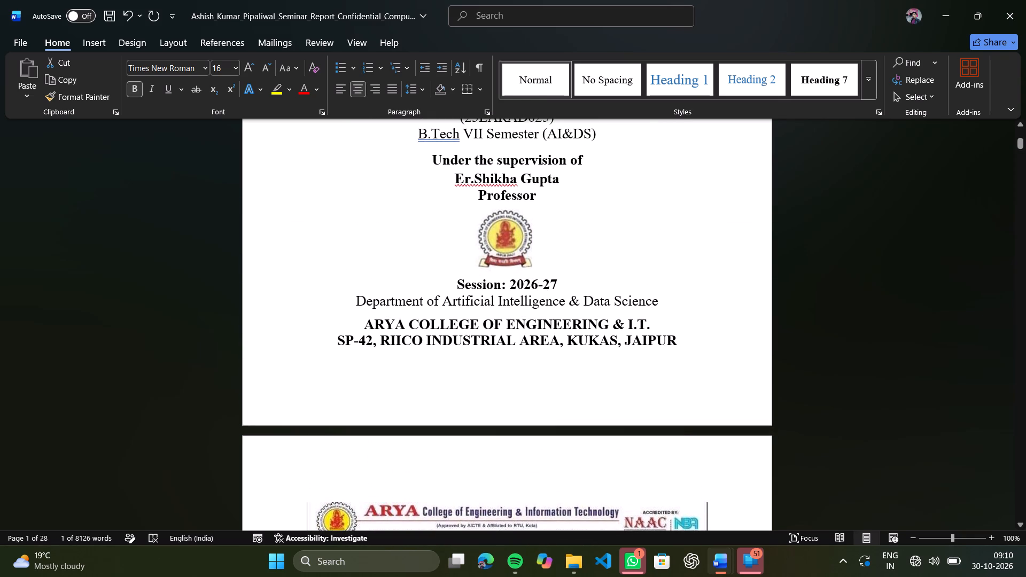
Delete the text from the DECLARATION heading through the Mentor and HOD signature block at the end of the certificate page.
{"action": "scroll", "coordinate": [395, 258], "scroll_direction": "up", "scroll_amount": 1}
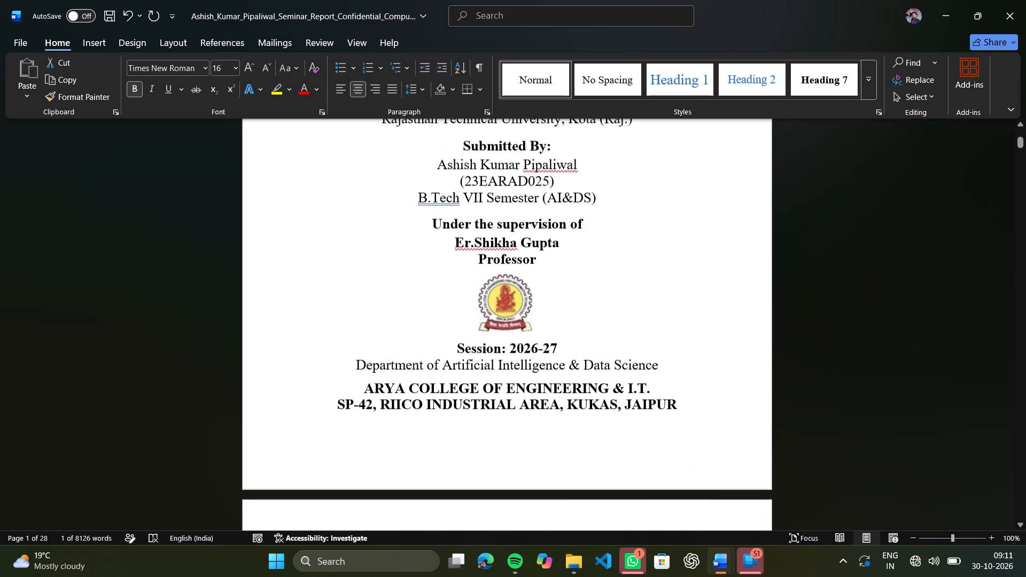
{"action": "scroll", "coordinate": [395, 258], "scroll_direction": "down", "scroll_amount": 1}
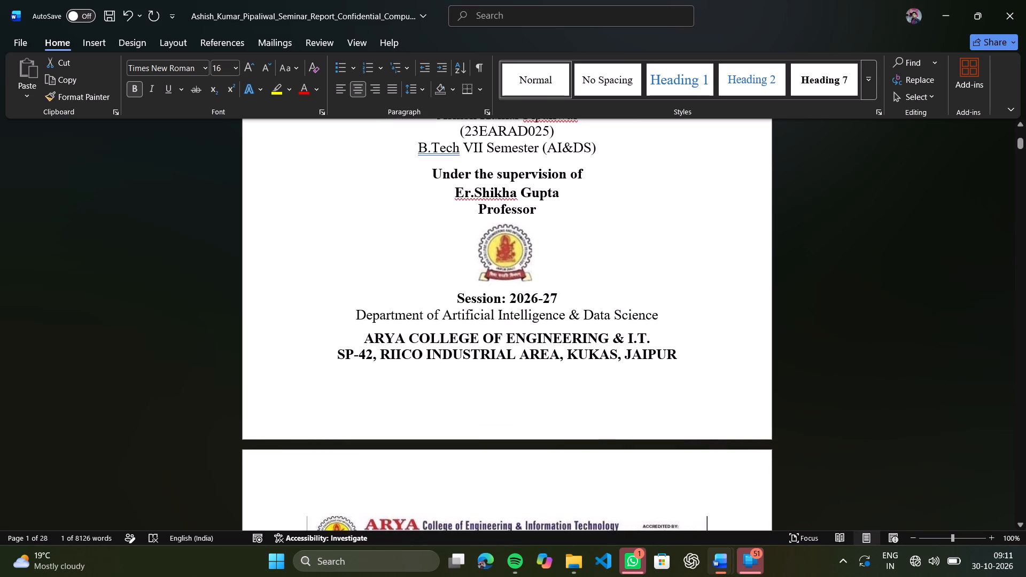
{"action": "scroll", "coordinate": [395, 258], "scroll_direction": "down", "scroll_amount": 3}
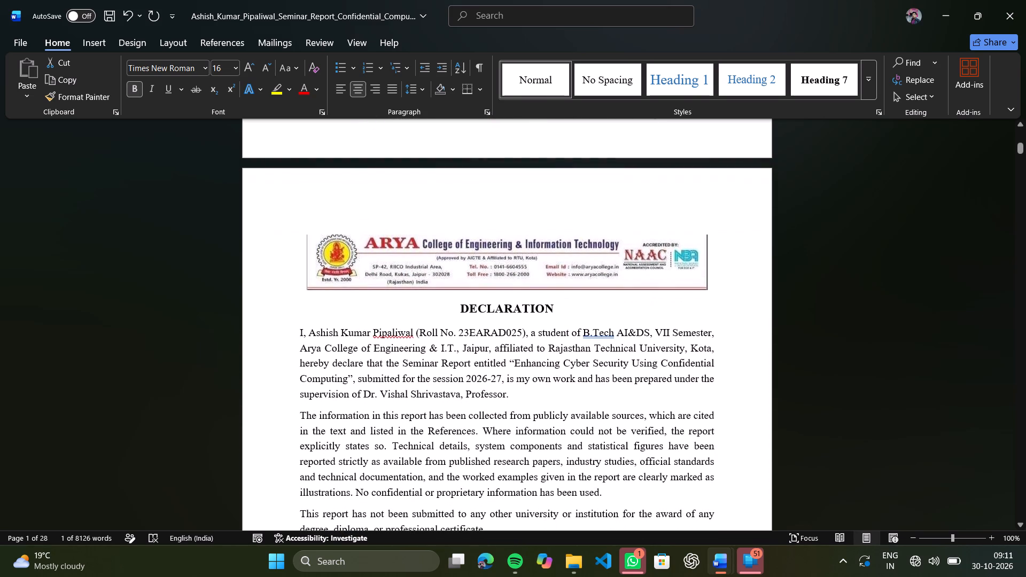
{"action": "left_click_drag", "start_coordinate": [450, 302], "coordinate": [755, 576]}
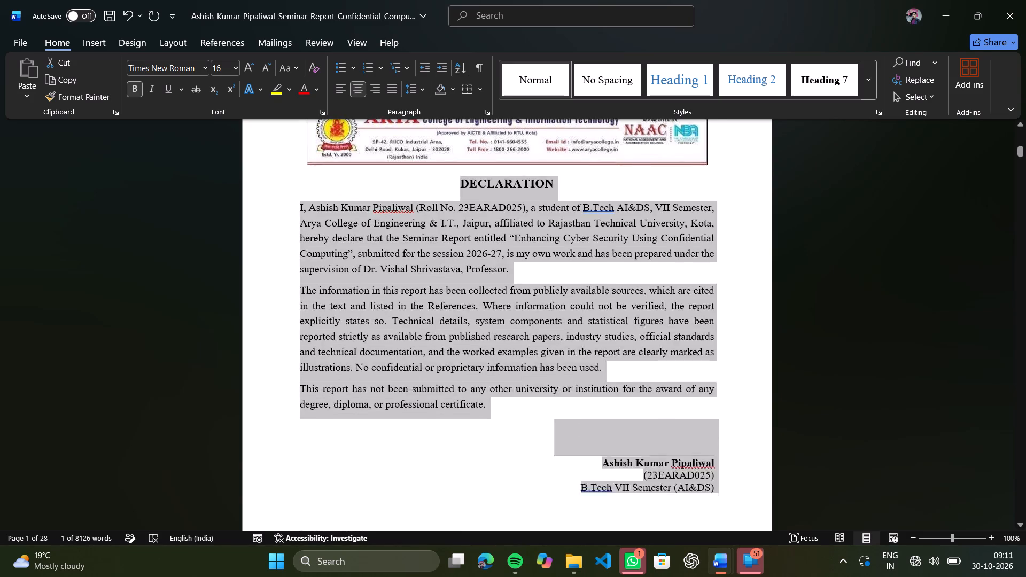
{"action": "left_click_drag", "start_coordinate": [755, 576], "coordinate": [563, 181]}
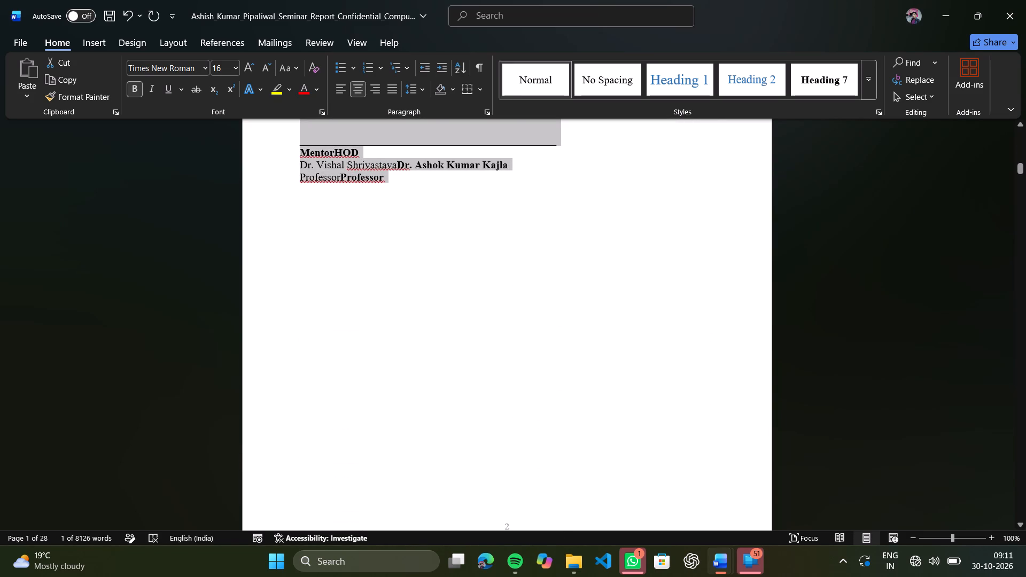
{"action": "left_click_drag", "start_coordinate": [563, 181], "coordinate": [559, 185]}
{"action": "key", "text": "BackSpace"}
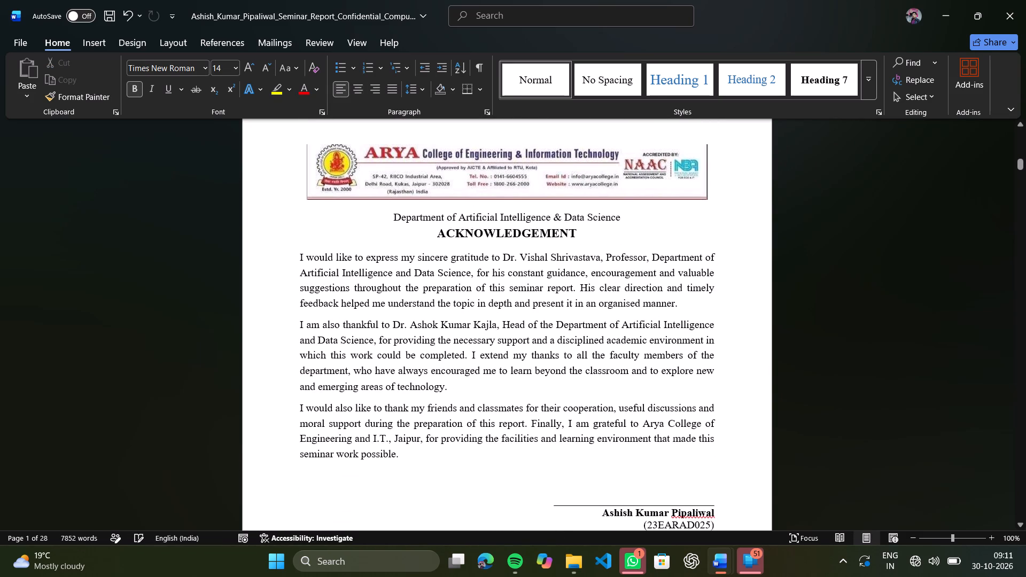
Delete the college banner image left on the emptied declaration page and the blank space after it, so the acknowledgement follows the cover.
{"action": "left_click", "coordinate": [559, 185]}
{"action": "scroll", "coordinate": [559, 185], "scroll_direction": "up", "scroll_amount": 4}
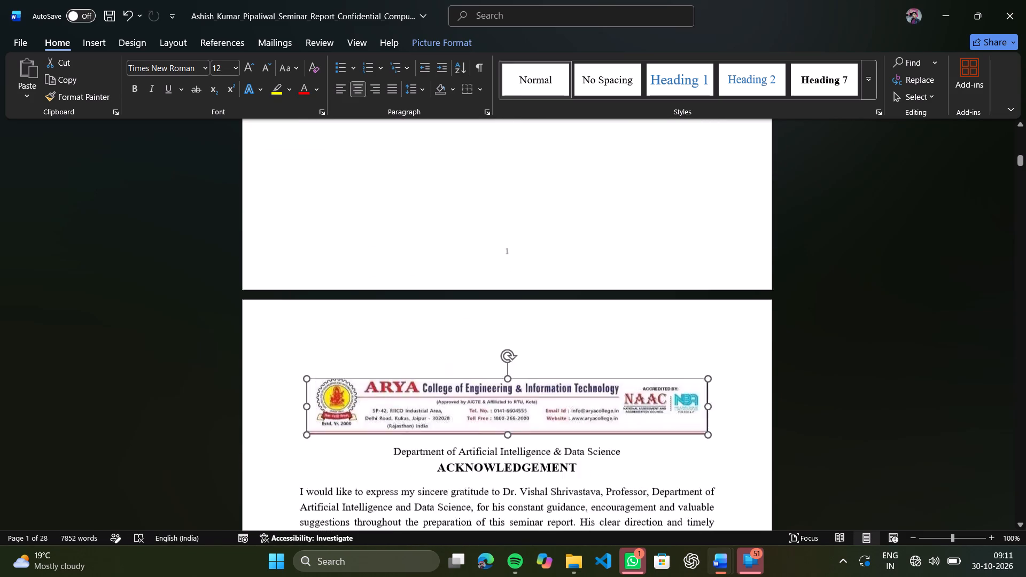
{"action": "scroll", "coordinate": [559, 185], "scroll_direction": "up", "scroll_amount": 6}
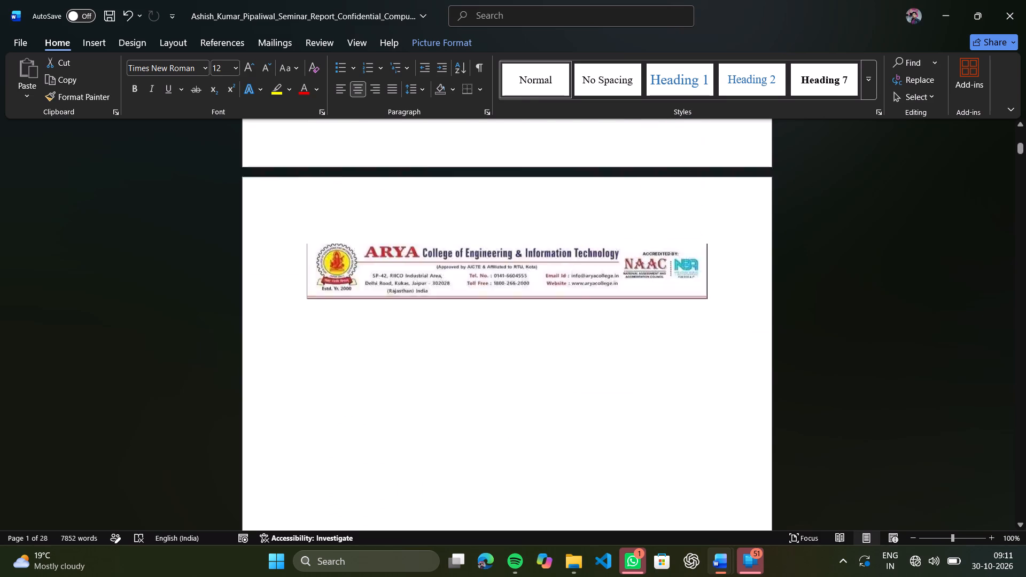
{"action": "scroll", "coordinate": [559, 185], "scroll_direction": "up", "scroll_amount": 2}
{"action": "scroll", "coordinate": [559, 185], "scroll_direction": "down", "scroll_amount": 1}
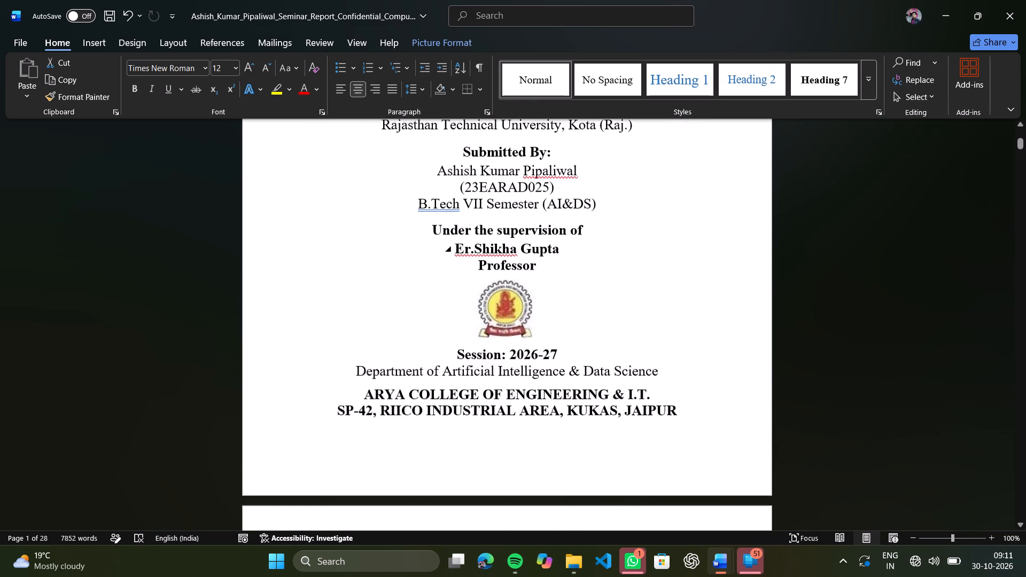
{"action": "scroll", "coordinate": [559, 185], "scroll_direction": "down", "scroll_amount": 2}
{"action": "left_click", "coordinate": [557, 503]}
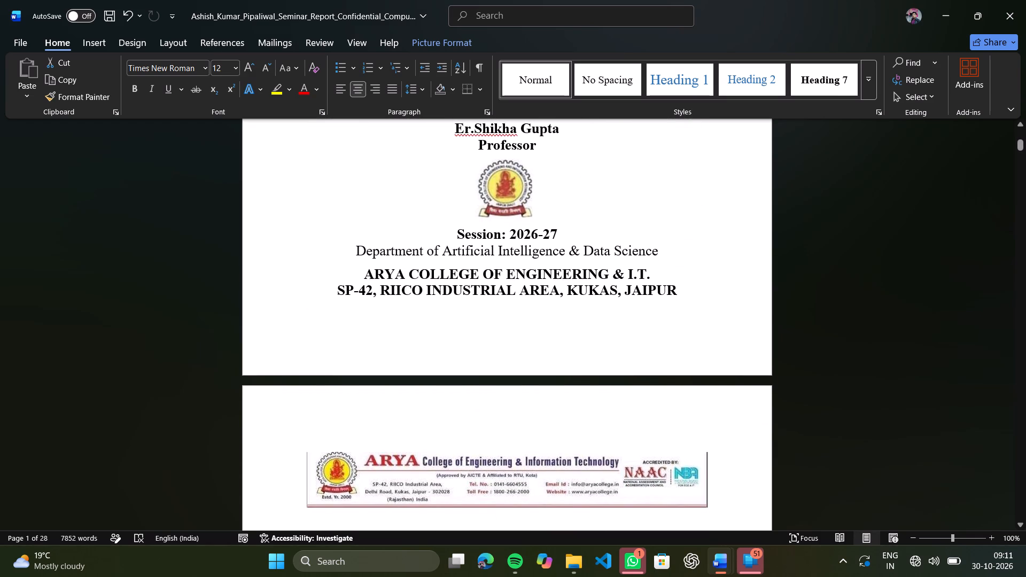
{"action": "key", "text": "Delete"}
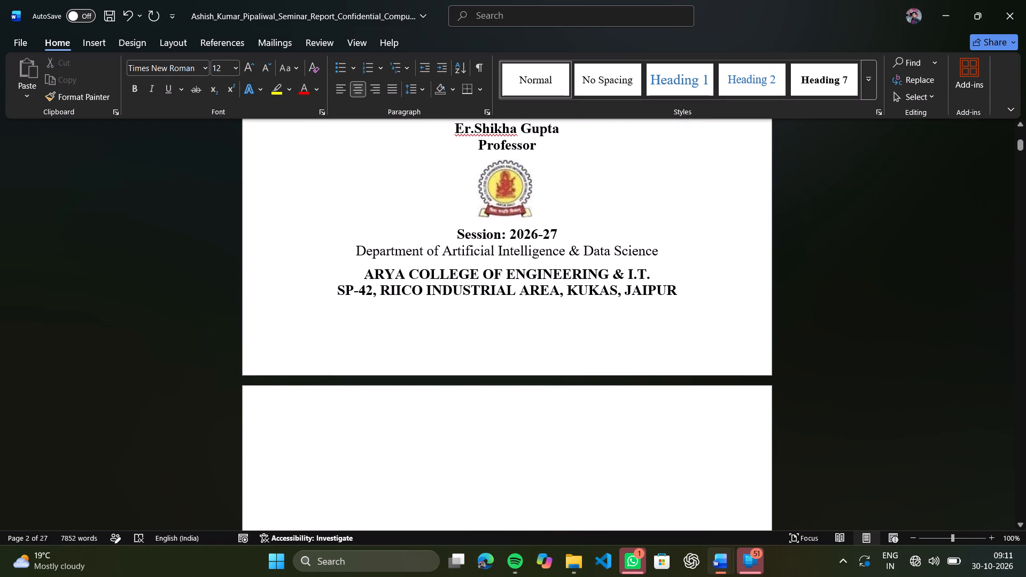
{"action": "key", "text": "Delete"}
Review the rest of the report, from the acknowledgement and list of contents through the chapters to the seminar feedback on the last page.
{"action": "scroll", "coordinate": [557, 503], "scroll_direction": "down", "scroll_amount": 1}
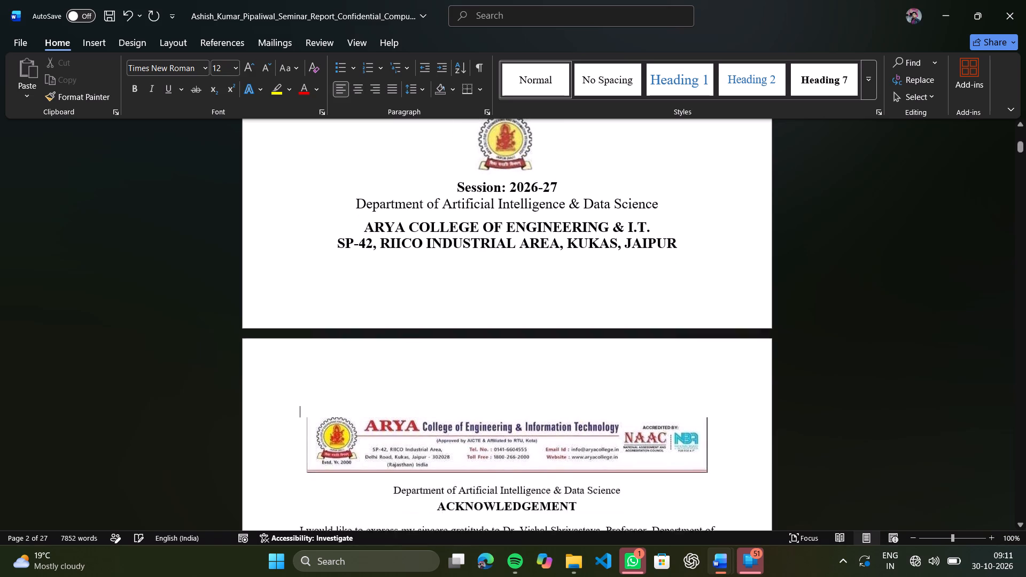
{"action": "scroll", "coordinate": [557, 503], "scroll_direction": "down", "scroll_amount": 5}
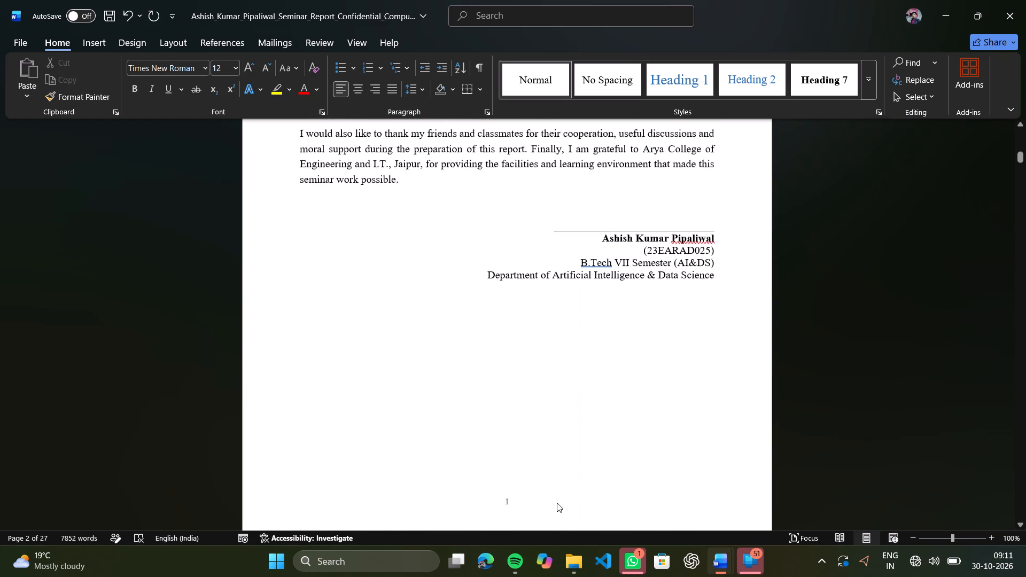
{"action": "scroll", "coordinate": [557, 503], "scroll_direction": "down", "scroll_amount": 4}
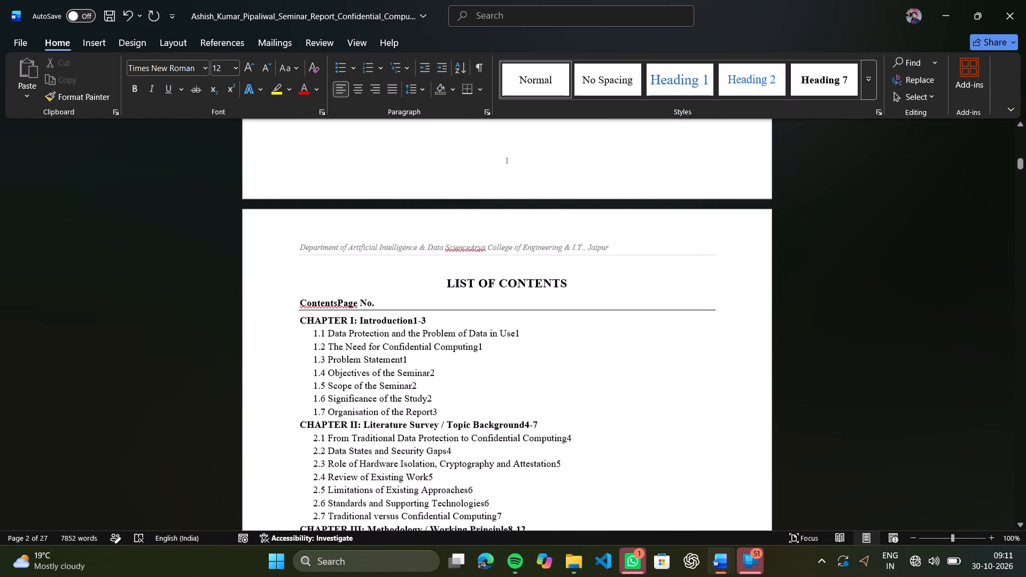
{"action": "scroll", "coordinate": [557, 503], "scroll_direction": "down", "scroll_amount": 8}
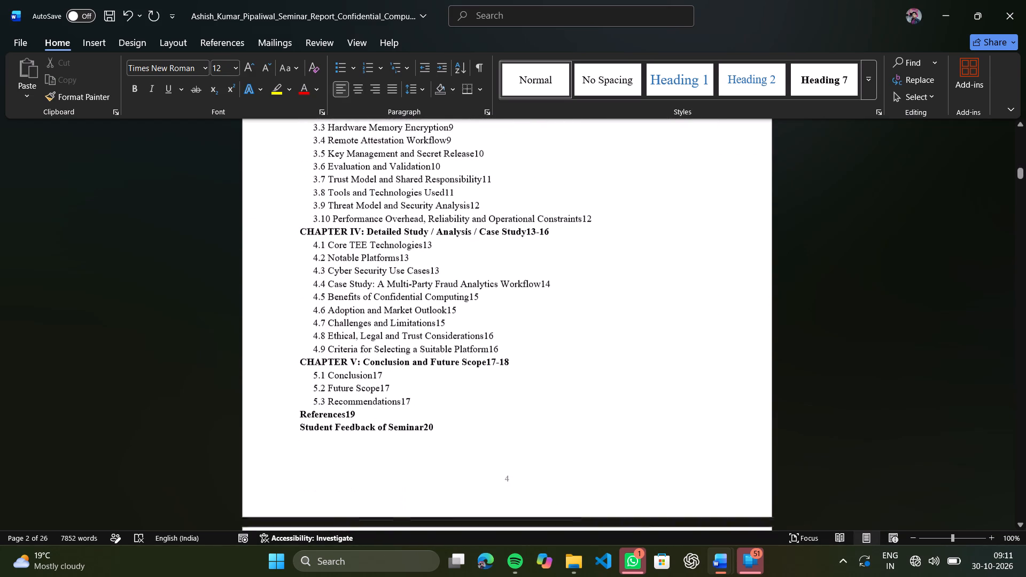
{"action": "scroll", "coordinate": [557, 503], "scroll_direction": "down", "scroll_amount": 7}
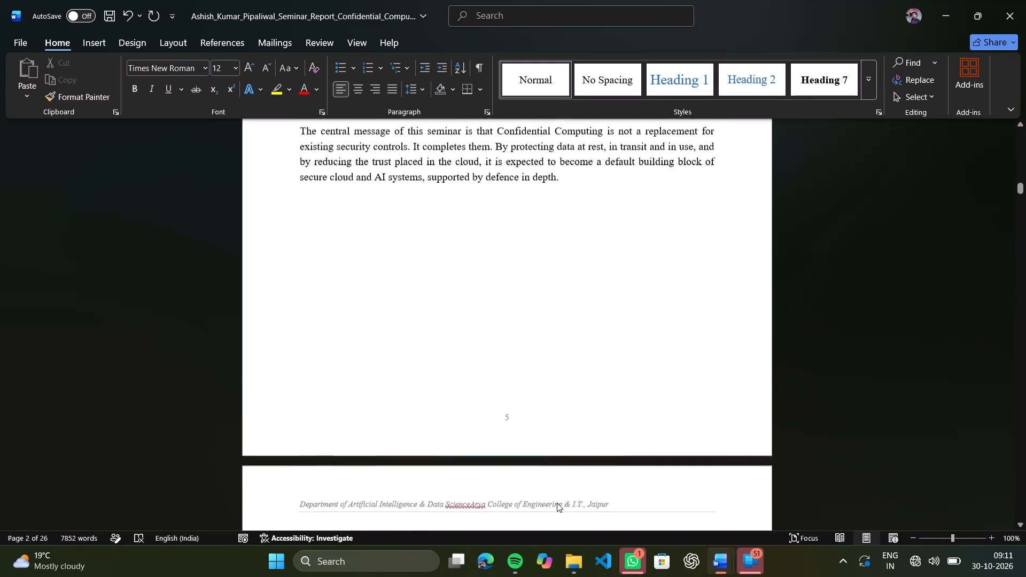
{"action": "scroll", "coordinate": [557, 503], "scroll_direction": "down", "scroll_amount": 13}
{"action": "scroll", "coordinate": [557, 503], "scroll_direction": "down", "scroll_amount": 12}
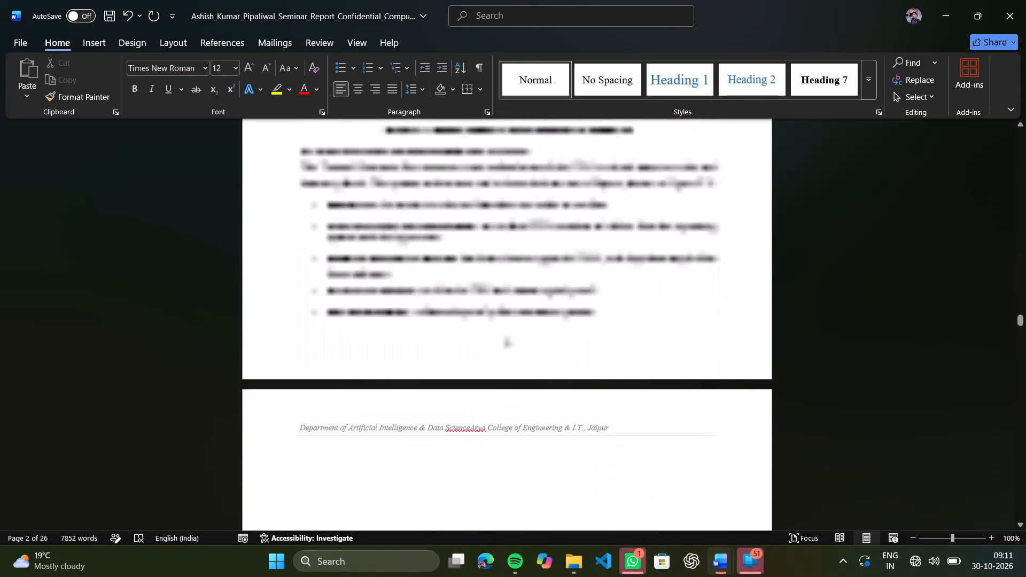
{"action": "scroll", "coordinate": [557, 503], "scroll_direction": "down", "scroll_amount": 14}
{"action": "scroll", "coordinate": [557, 503], "scroll_direction": "down", "scroll_amount": 7}
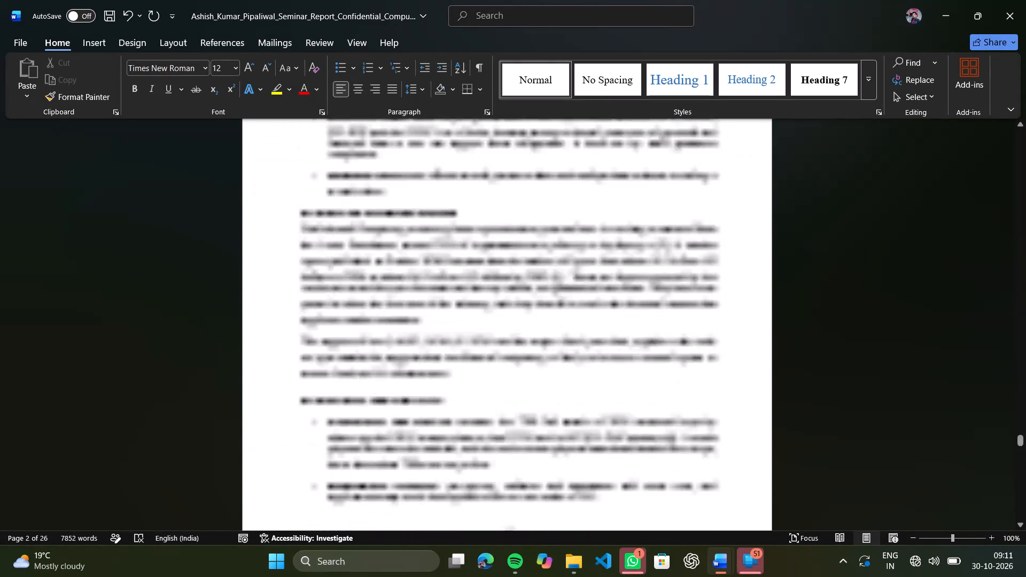
{"action": "scroll", "coordinate": [557, 503], "scroll_direction": "down", "scroll_amount": 9}
{"action": "scroll", "coordinate": [557, 503], "scroll_direction": "down", "scroll_amount": 12}
{"action": "scroll", "coordinate": [557, 503], "scroll_direction": "up", "scroll_amount": 6}
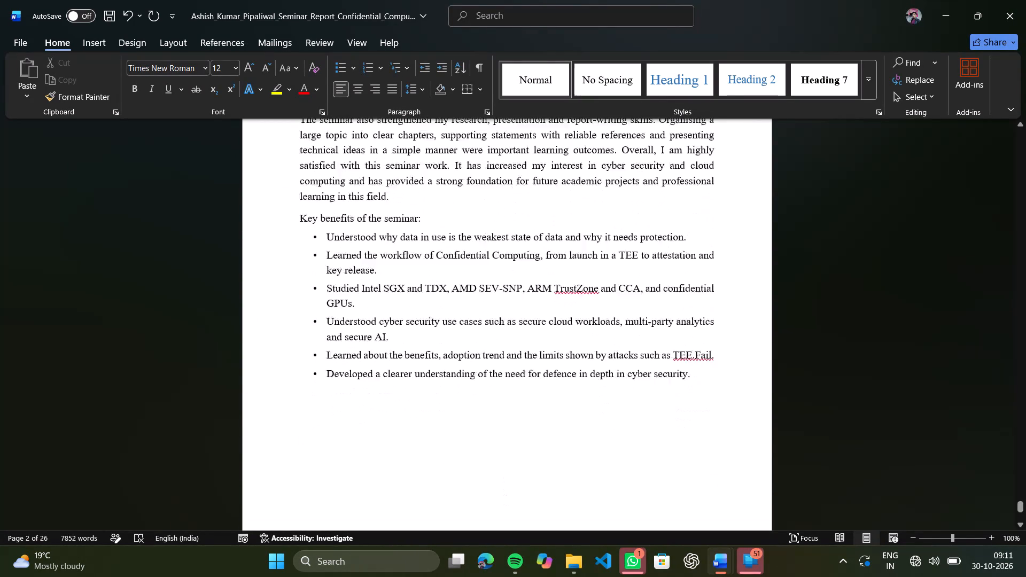
{"action": "scroll", "coordinate": [557, 503], "scroll_direction": "up", "scroll_amount": 13}
{"action": "scroll", "coordinate": [557, 503], "scroll_direction": "up", "scroll_amount": 15}
{"action": "scroll", "coordinate": [557, 503], "scroll_direction": "down", "scroll_amount": 6}
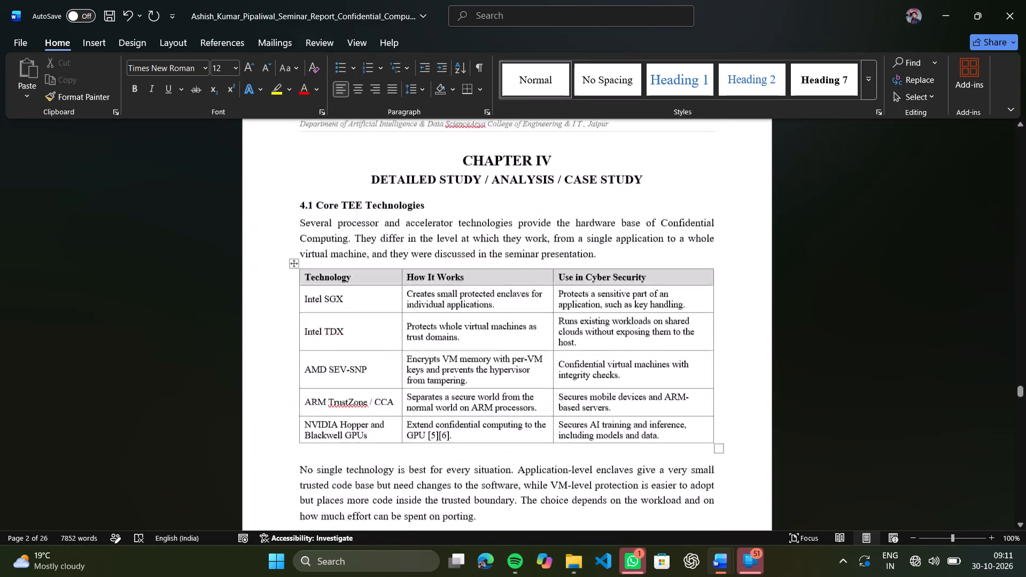
{"action": "scroll", "coordinate": [557, 503], "scroll_direction": "down", "scroll_amount": 9}
{"action": "scroll", "coordinate": [557, 503], "scroll_direction": "down", "scroll_amount": 20}
{"action": "scroll", "coordinate": [557, 503], "scroll_direction": "down", "scroll_amount": 20}
{"action": "scroll", "coordinate": [557, 503], "scroll_direction": "down", "scroll_amount": 8}
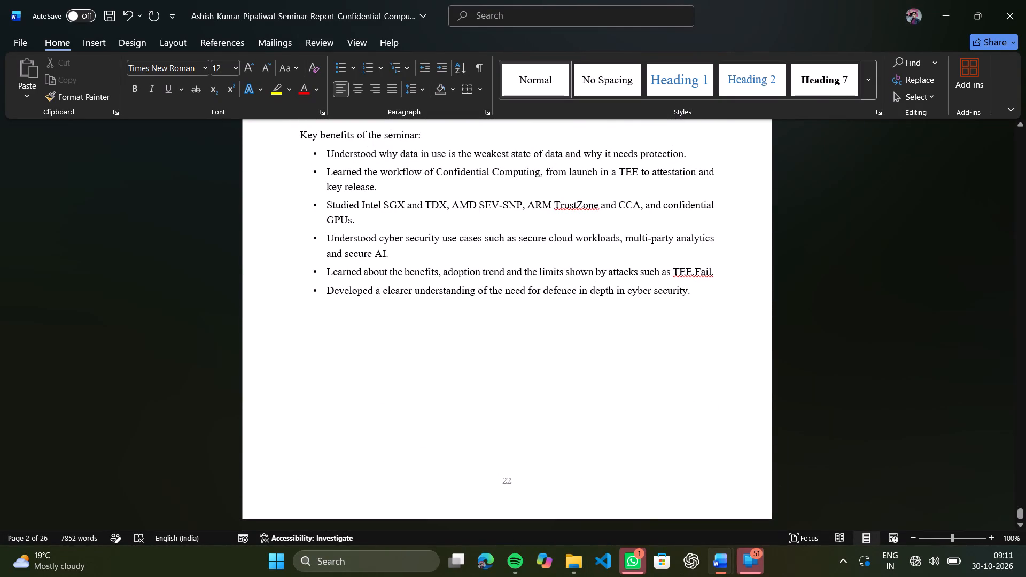
End the bulleted list after the last key benefit on the final page and add several blank lines below it.
{"action": "left_click", "coordinate": [699, 291]}
{"action": "key", "text": "shift+Return"}
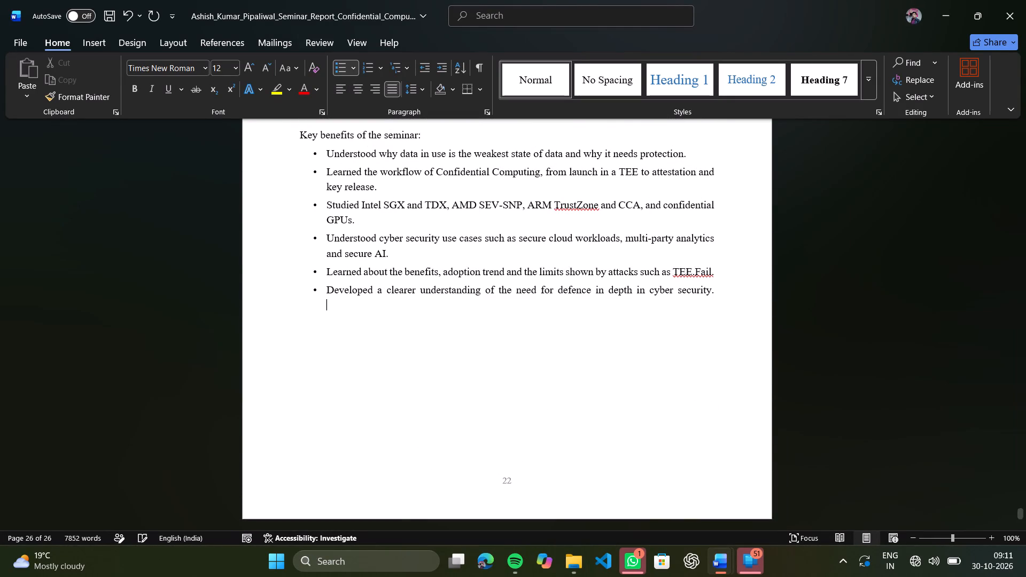
{"action": "key", "text": "BackSpace"}
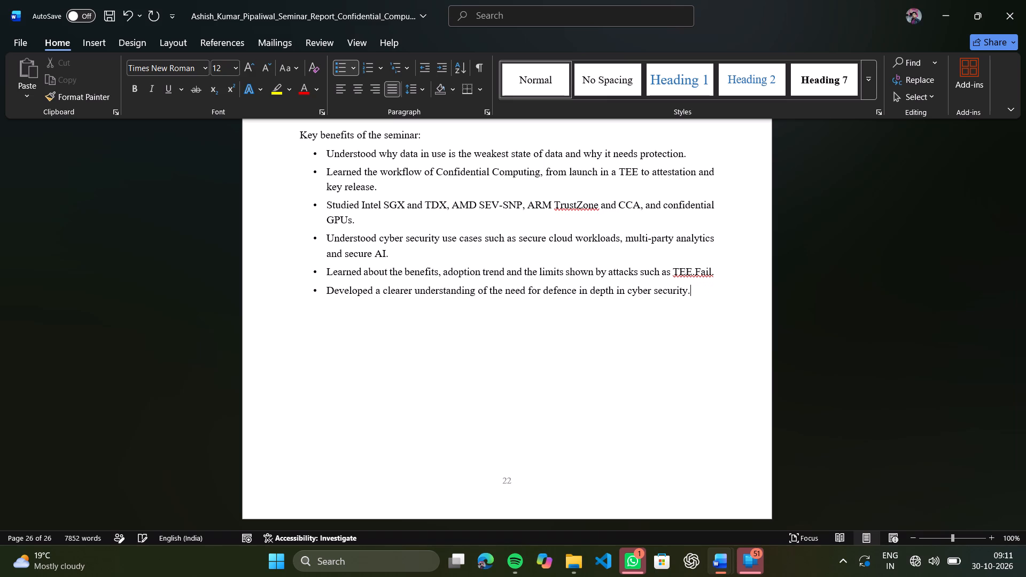
{"action": "key", "text": "Return"}
{"action": "key", "text": "Return"}
{"action": "key", "text": "Return"}
{"action": "key", "text": "Return"}
{"action": "key", "text": "Return"}
{"action": "key", "text": "Return"}
{"action": "key", "text": "Return"}
{"action": "key", "text": "Return"}
Add a right-aligned "Signature" line in the blank space below the key benefits list on the final page.
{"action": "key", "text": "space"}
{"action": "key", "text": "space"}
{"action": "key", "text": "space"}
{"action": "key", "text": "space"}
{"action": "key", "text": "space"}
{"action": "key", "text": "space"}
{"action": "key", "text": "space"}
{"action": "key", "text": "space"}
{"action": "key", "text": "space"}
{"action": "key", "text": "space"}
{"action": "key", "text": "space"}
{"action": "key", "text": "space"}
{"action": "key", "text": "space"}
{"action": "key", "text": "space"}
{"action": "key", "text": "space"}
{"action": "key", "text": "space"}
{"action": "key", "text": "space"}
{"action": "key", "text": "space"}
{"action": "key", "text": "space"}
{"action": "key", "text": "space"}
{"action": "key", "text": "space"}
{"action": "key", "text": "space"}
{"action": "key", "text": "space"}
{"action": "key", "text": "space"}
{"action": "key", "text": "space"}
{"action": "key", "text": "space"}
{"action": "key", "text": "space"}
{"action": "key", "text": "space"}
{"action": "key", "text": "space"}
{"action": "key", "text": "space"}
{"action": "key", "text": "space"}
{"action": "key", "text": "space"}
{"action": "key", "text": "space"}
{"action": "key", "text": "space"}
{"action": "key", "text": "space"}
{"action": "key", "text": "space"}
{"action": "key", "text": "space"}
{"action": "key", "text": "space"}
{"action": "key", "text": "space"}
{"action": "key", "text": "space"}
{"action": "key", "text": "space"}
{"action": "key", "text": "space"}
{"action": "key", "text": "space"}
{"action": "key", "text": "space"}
{"action": "left_click", "coordinate": [377, 90]}
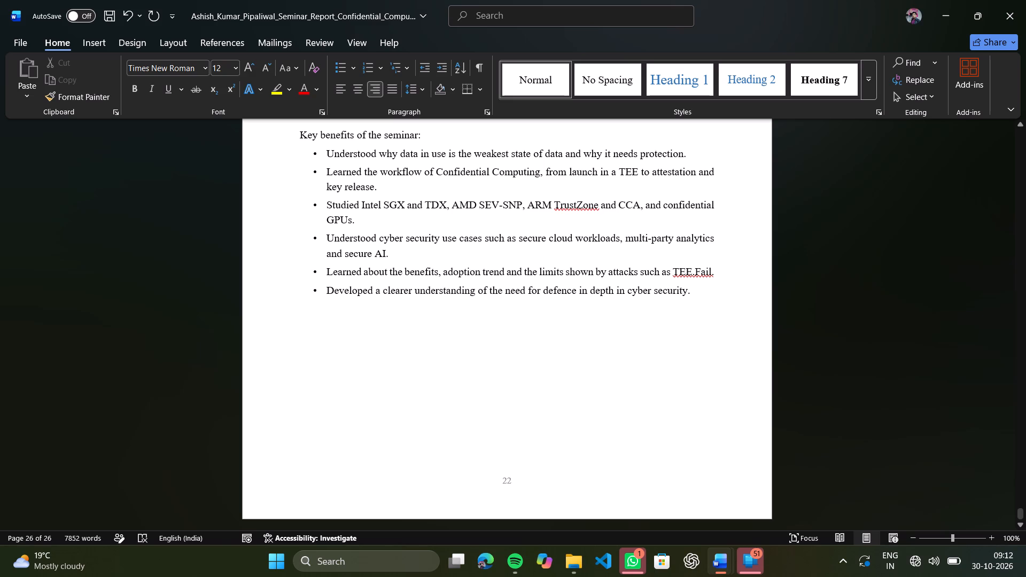
{"action": "left_click", "coordinate": [731, 422]}
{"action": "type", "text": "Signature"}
Make the "Signature" line on the final page bold and increase its font size.
{"action": "left_click_drag", "start_coordinate": [719, 420], "coordinate": [621, 421]}
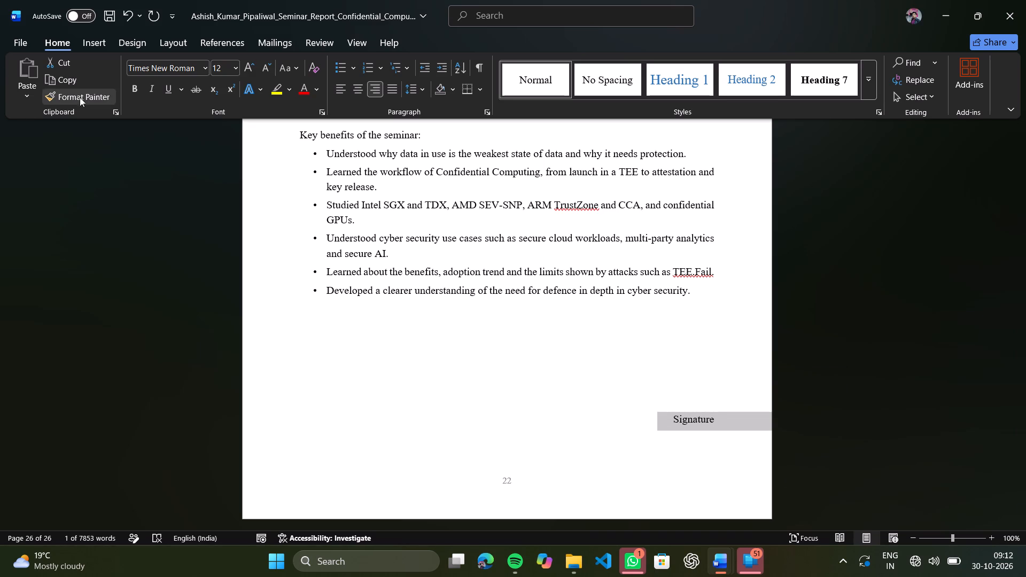
{"action": "left_click", "coordinate": [129, 83]}
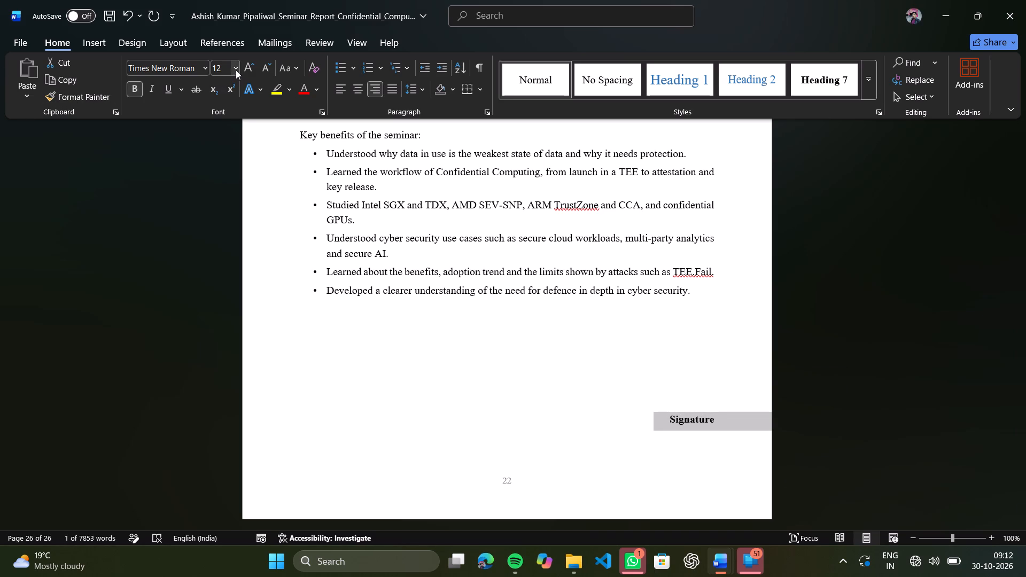
{"action": "left_click", "coordinate": [236, 67]}
{"action": "left_click", "coordinate": [222, 160]}
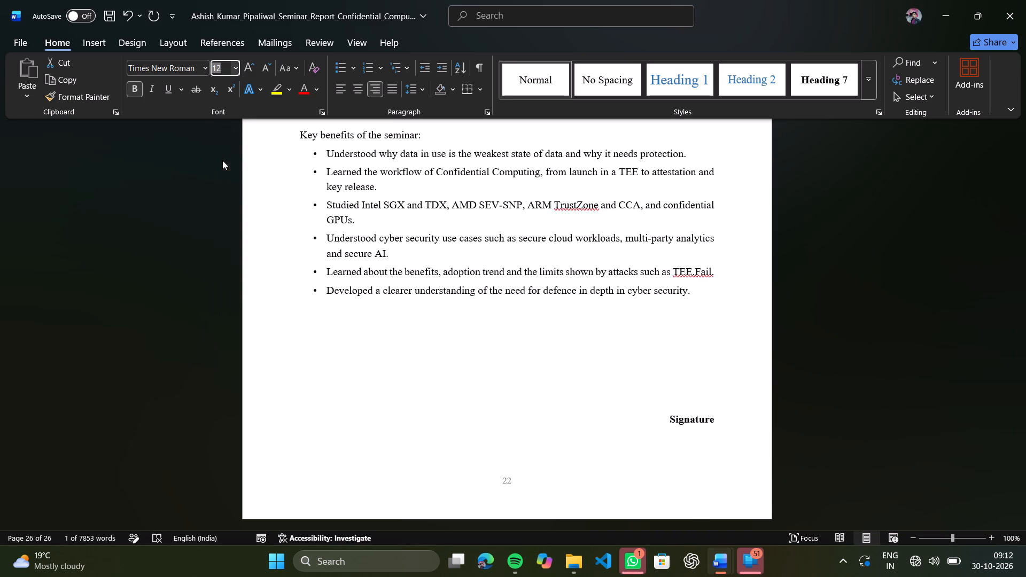
{"action": "left_click", "coordinate": [846, 375]}
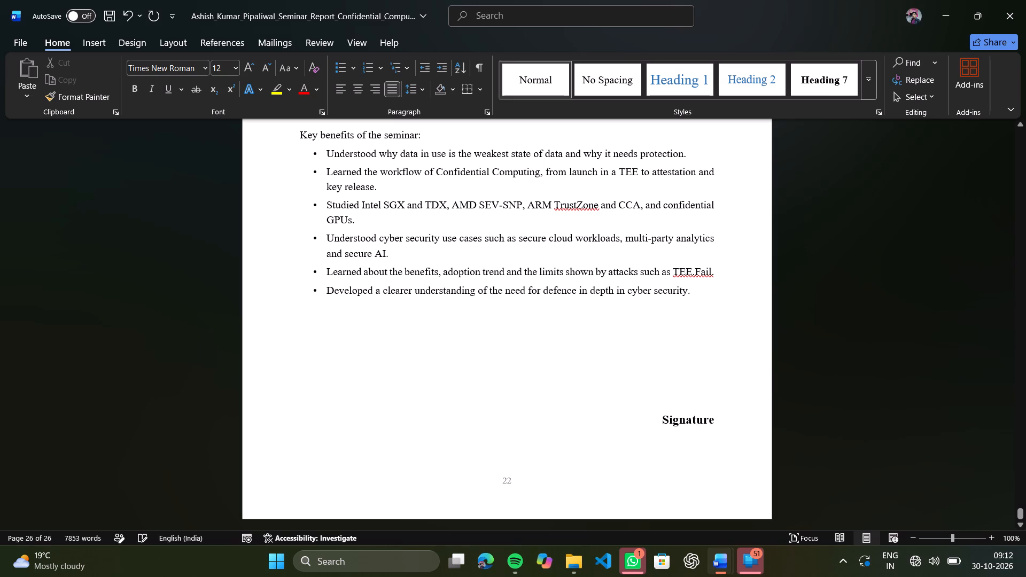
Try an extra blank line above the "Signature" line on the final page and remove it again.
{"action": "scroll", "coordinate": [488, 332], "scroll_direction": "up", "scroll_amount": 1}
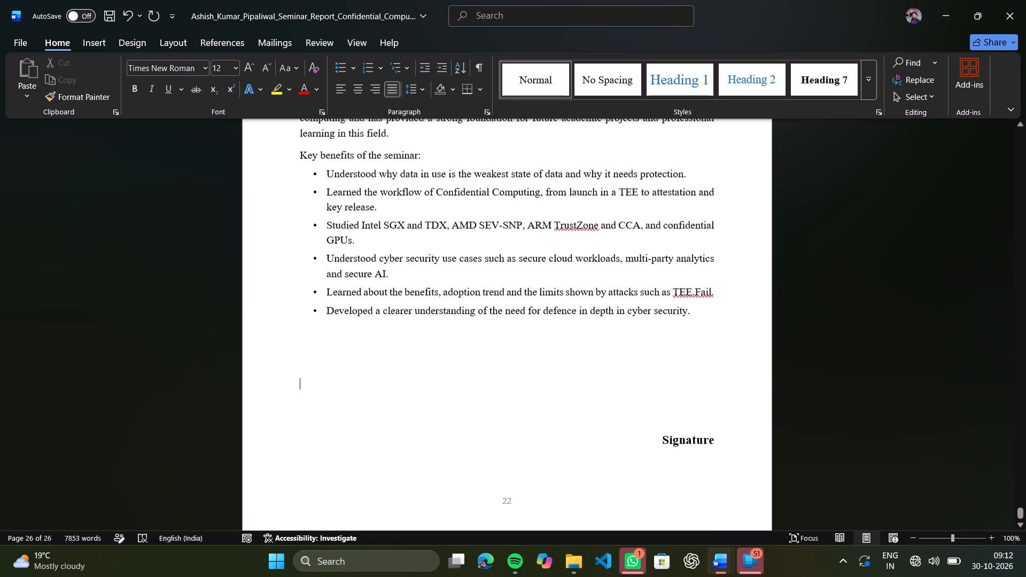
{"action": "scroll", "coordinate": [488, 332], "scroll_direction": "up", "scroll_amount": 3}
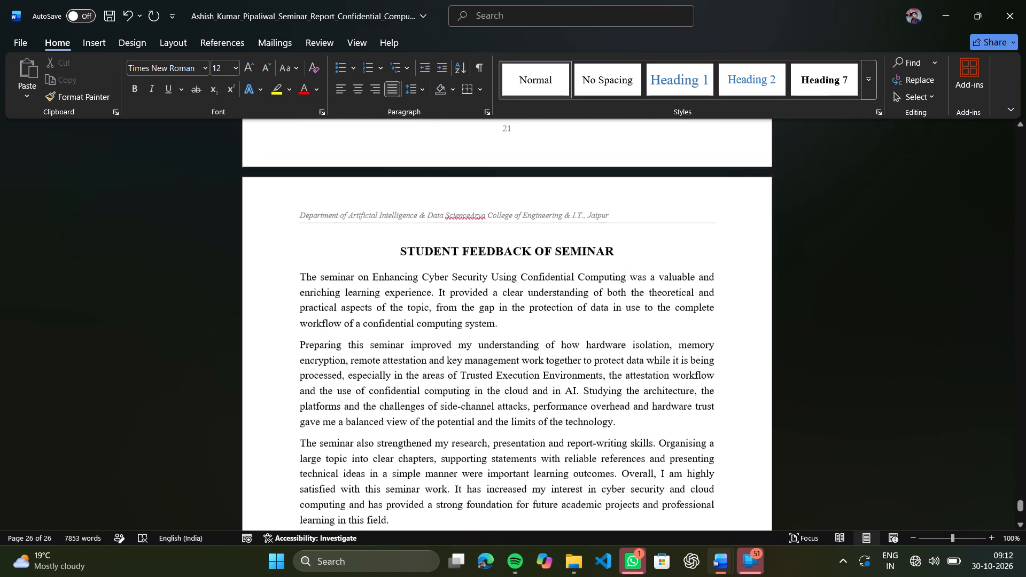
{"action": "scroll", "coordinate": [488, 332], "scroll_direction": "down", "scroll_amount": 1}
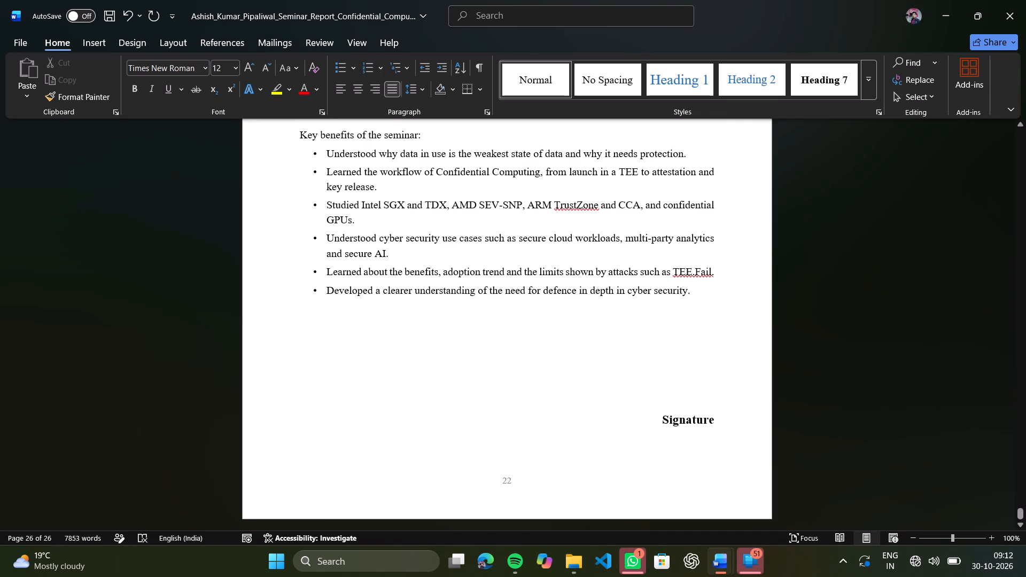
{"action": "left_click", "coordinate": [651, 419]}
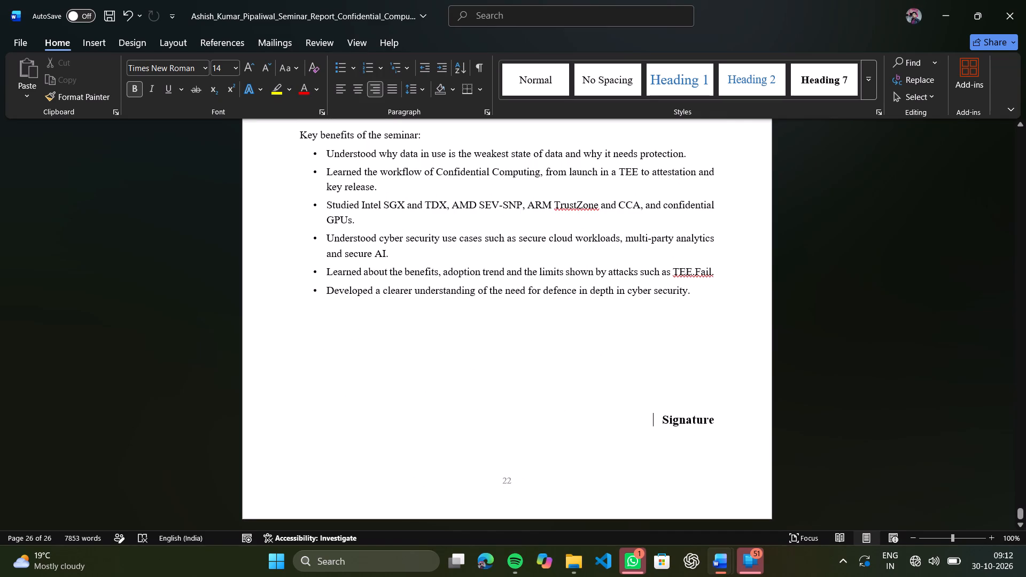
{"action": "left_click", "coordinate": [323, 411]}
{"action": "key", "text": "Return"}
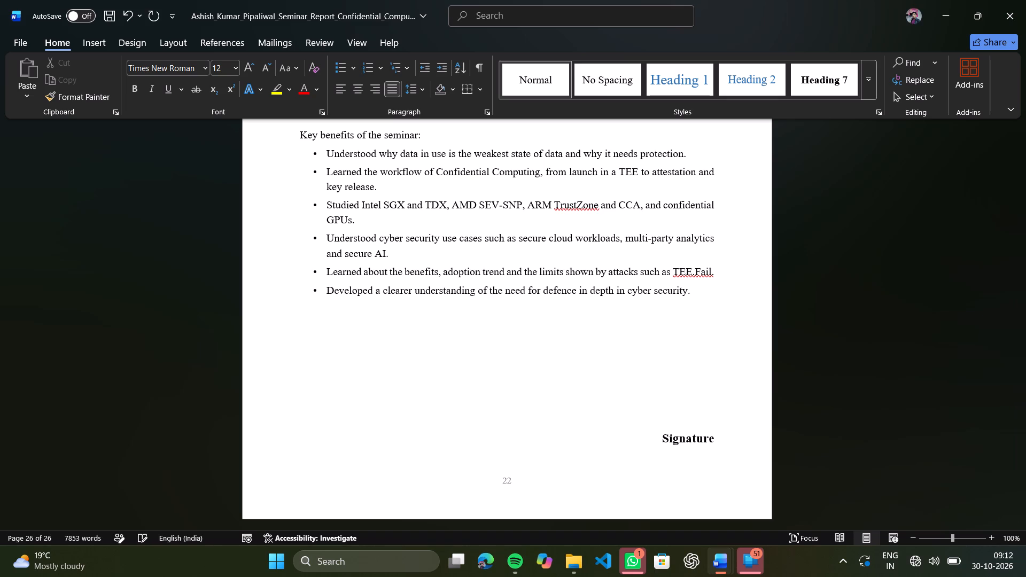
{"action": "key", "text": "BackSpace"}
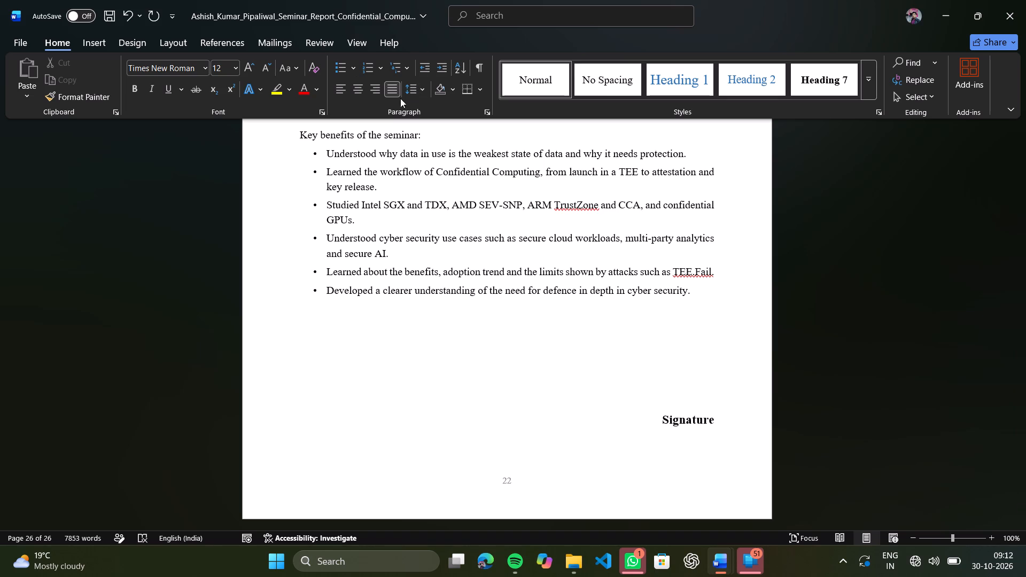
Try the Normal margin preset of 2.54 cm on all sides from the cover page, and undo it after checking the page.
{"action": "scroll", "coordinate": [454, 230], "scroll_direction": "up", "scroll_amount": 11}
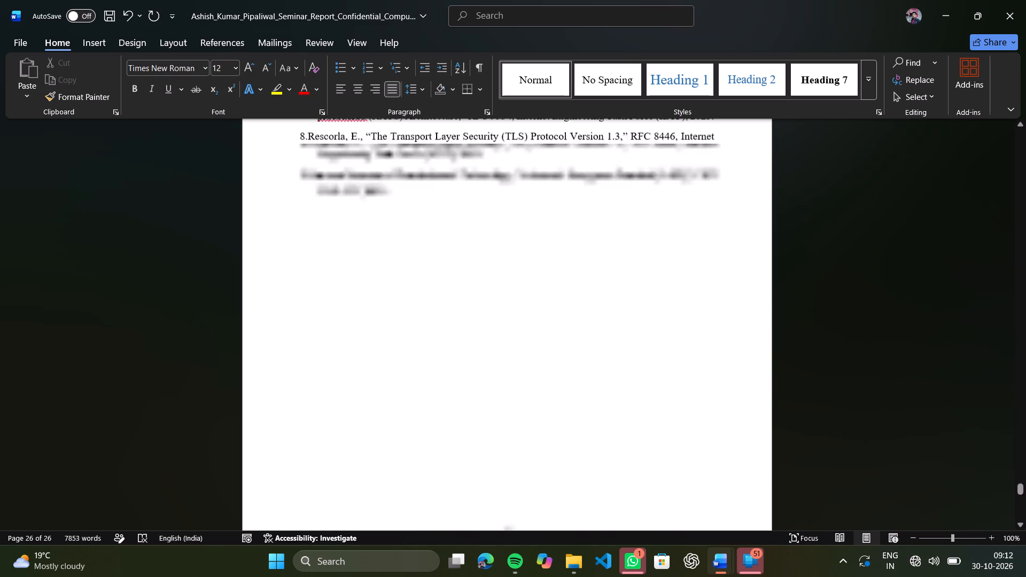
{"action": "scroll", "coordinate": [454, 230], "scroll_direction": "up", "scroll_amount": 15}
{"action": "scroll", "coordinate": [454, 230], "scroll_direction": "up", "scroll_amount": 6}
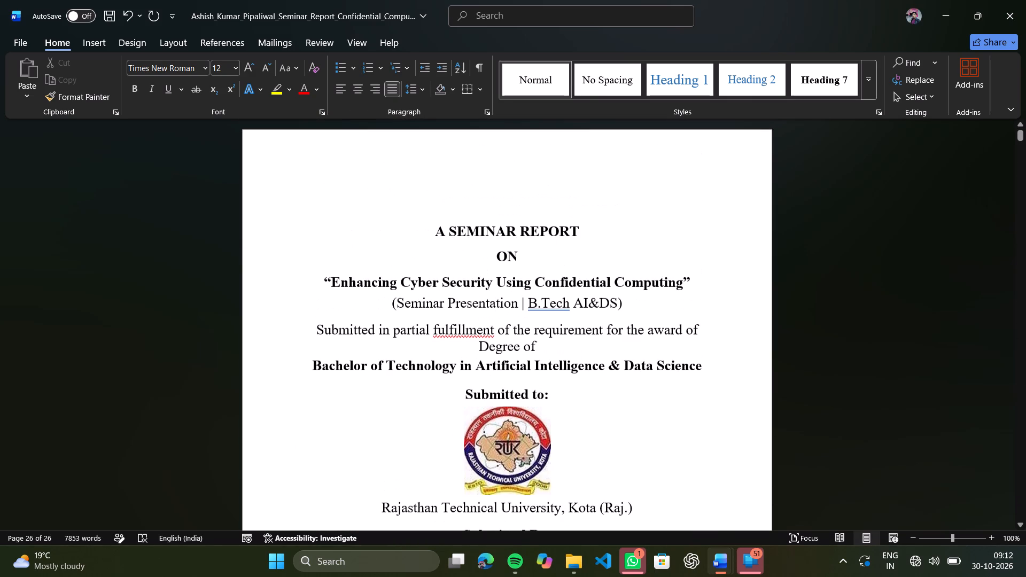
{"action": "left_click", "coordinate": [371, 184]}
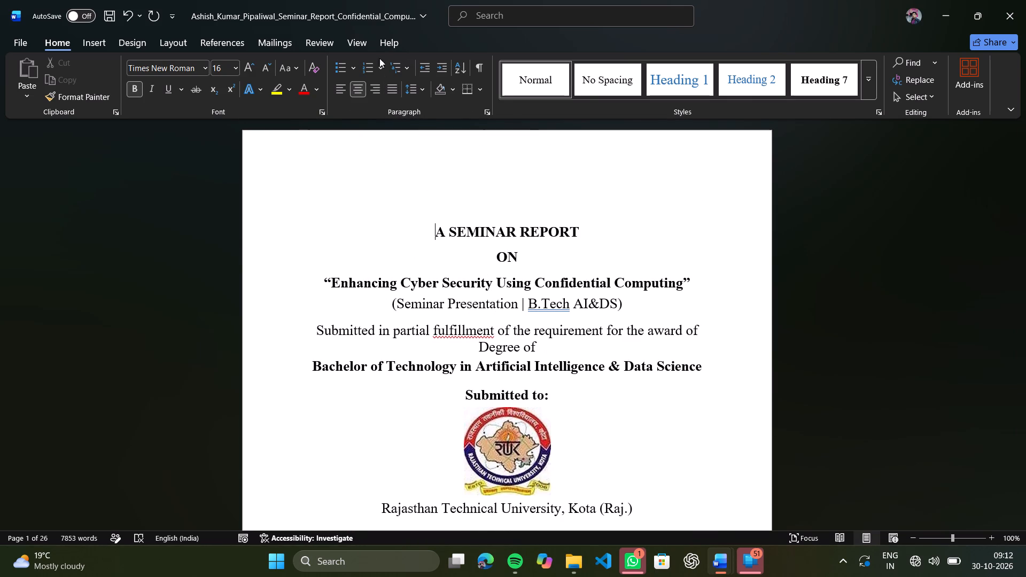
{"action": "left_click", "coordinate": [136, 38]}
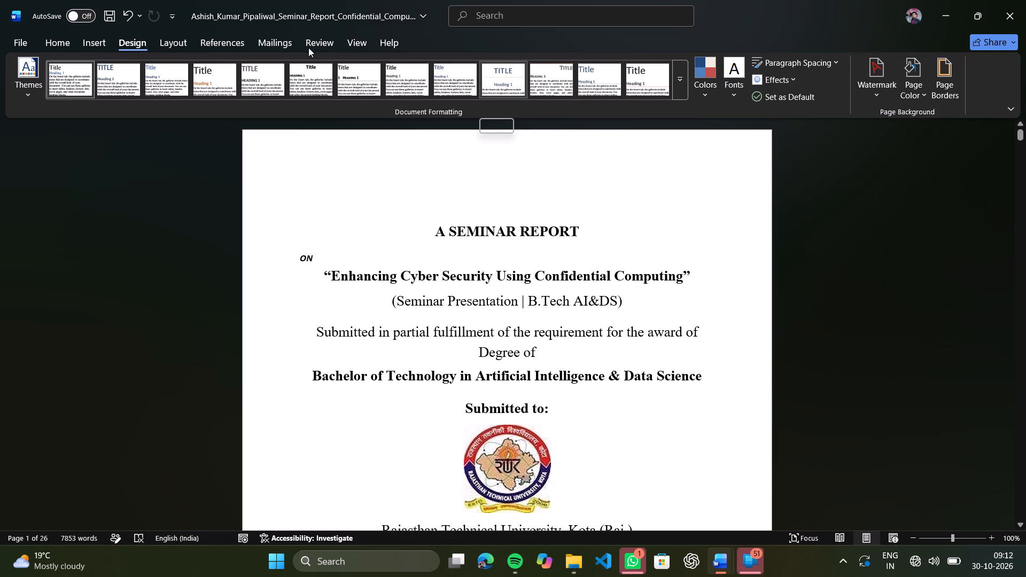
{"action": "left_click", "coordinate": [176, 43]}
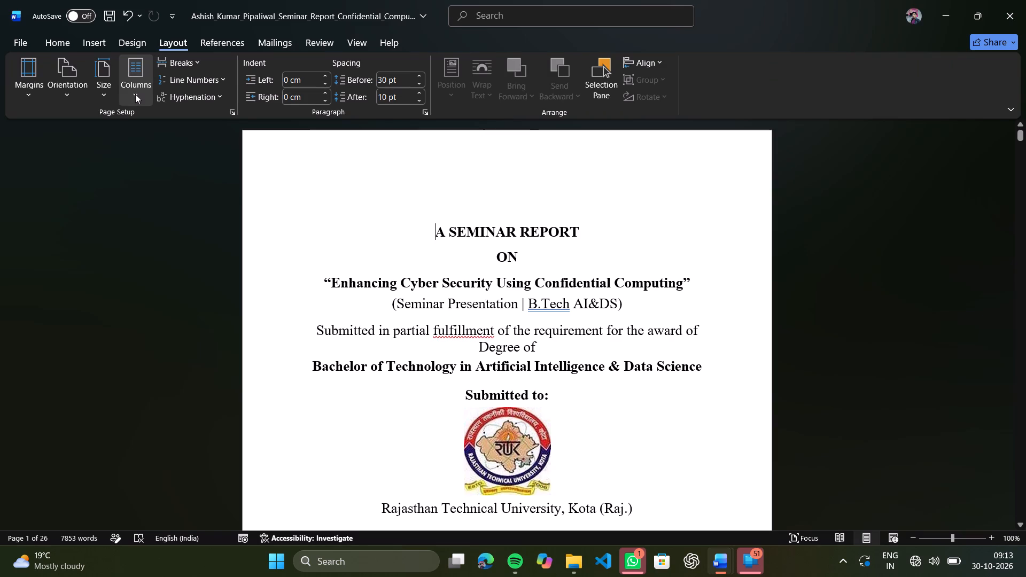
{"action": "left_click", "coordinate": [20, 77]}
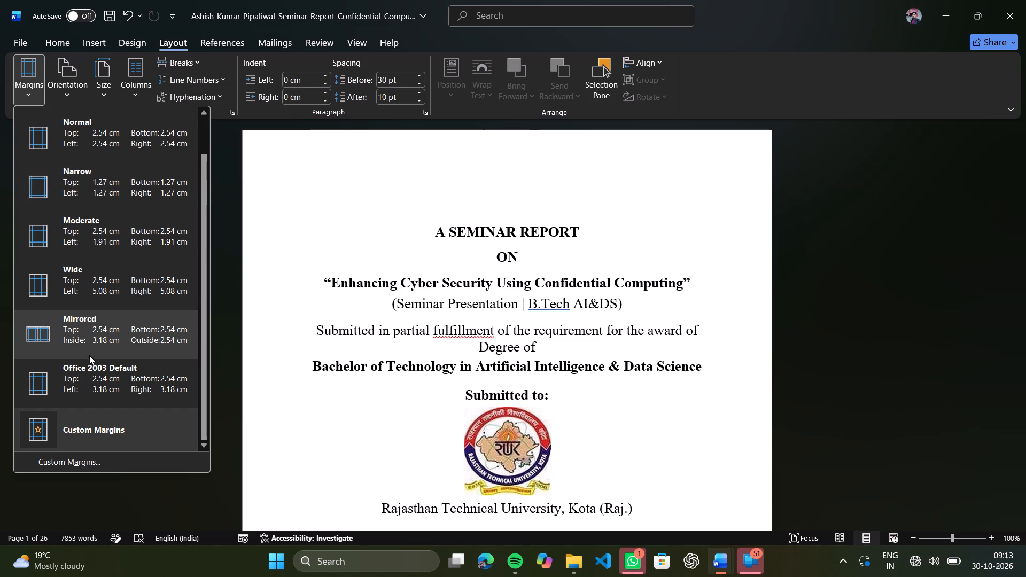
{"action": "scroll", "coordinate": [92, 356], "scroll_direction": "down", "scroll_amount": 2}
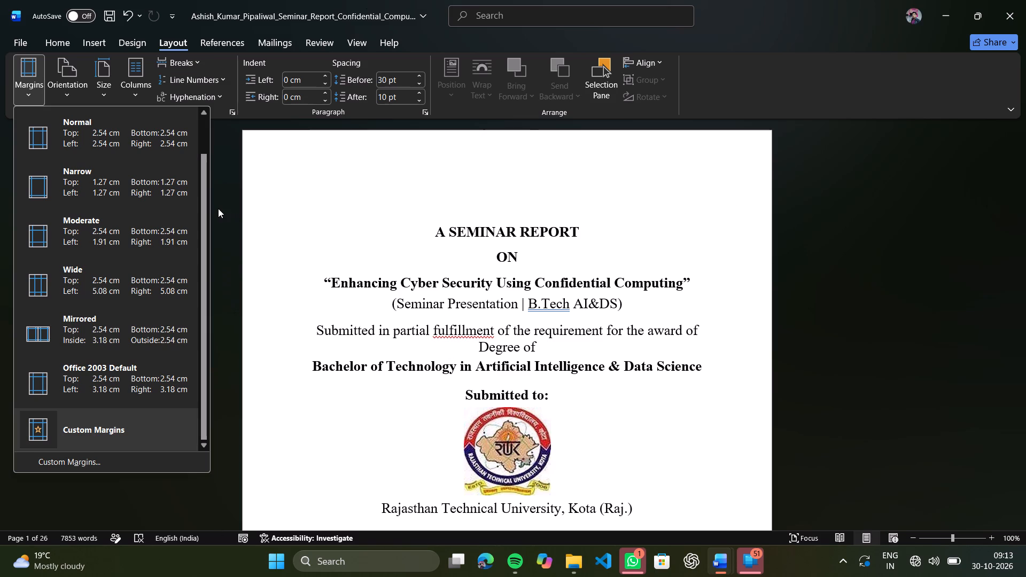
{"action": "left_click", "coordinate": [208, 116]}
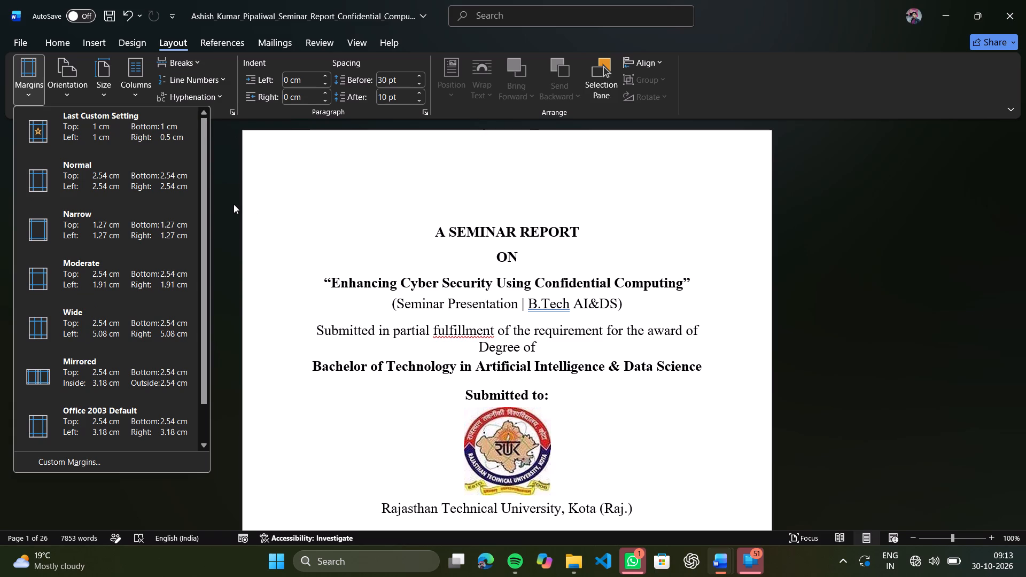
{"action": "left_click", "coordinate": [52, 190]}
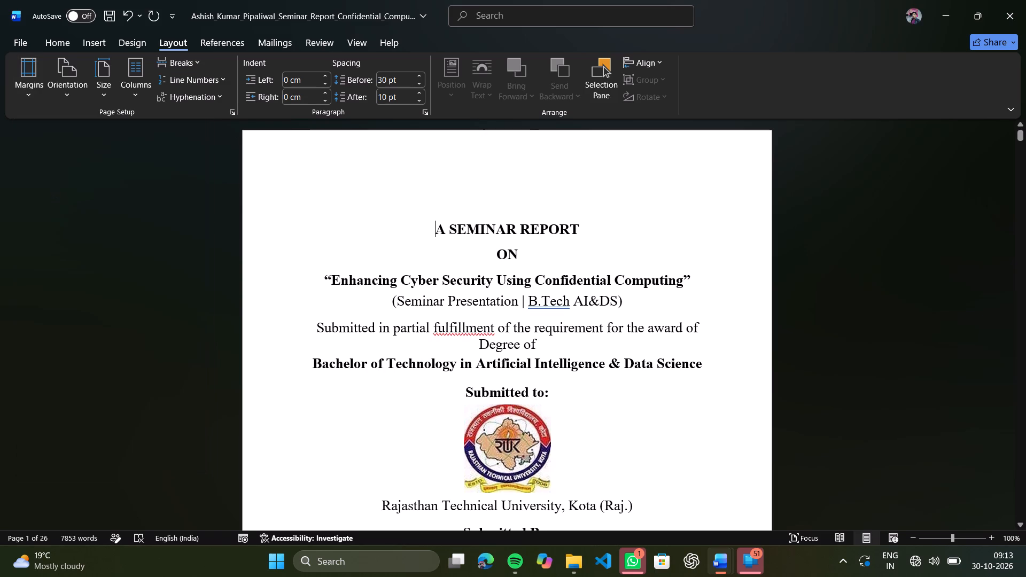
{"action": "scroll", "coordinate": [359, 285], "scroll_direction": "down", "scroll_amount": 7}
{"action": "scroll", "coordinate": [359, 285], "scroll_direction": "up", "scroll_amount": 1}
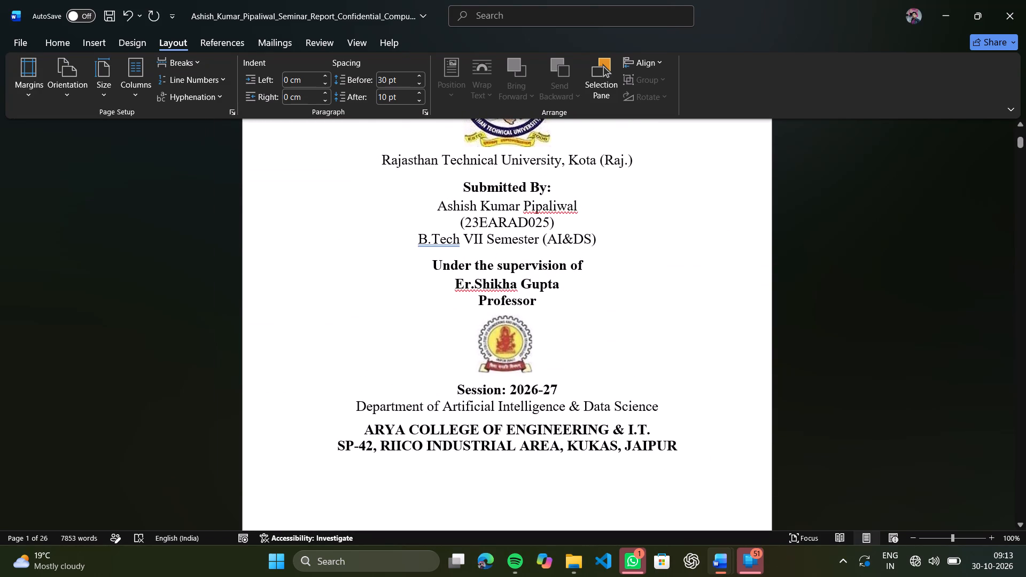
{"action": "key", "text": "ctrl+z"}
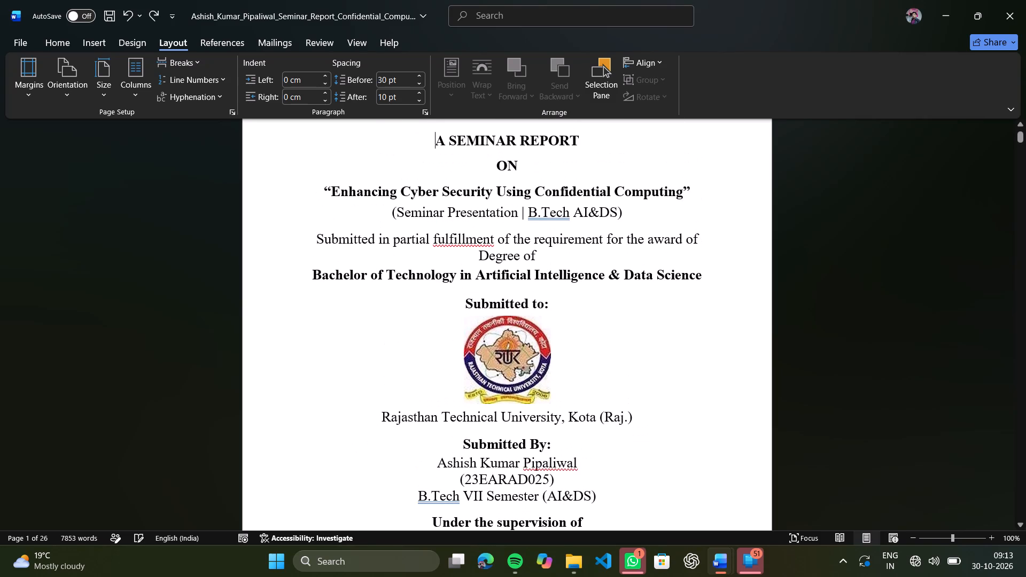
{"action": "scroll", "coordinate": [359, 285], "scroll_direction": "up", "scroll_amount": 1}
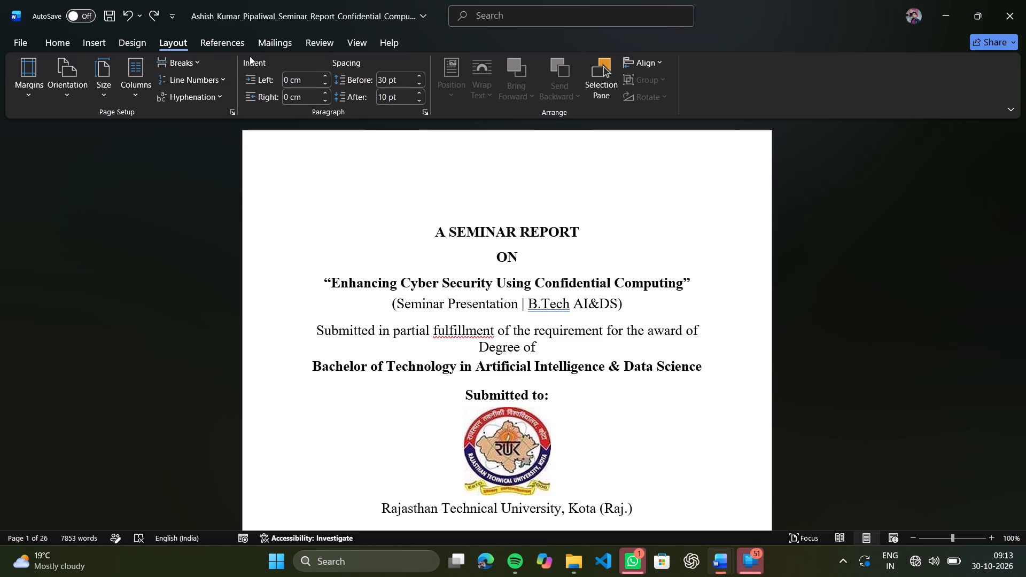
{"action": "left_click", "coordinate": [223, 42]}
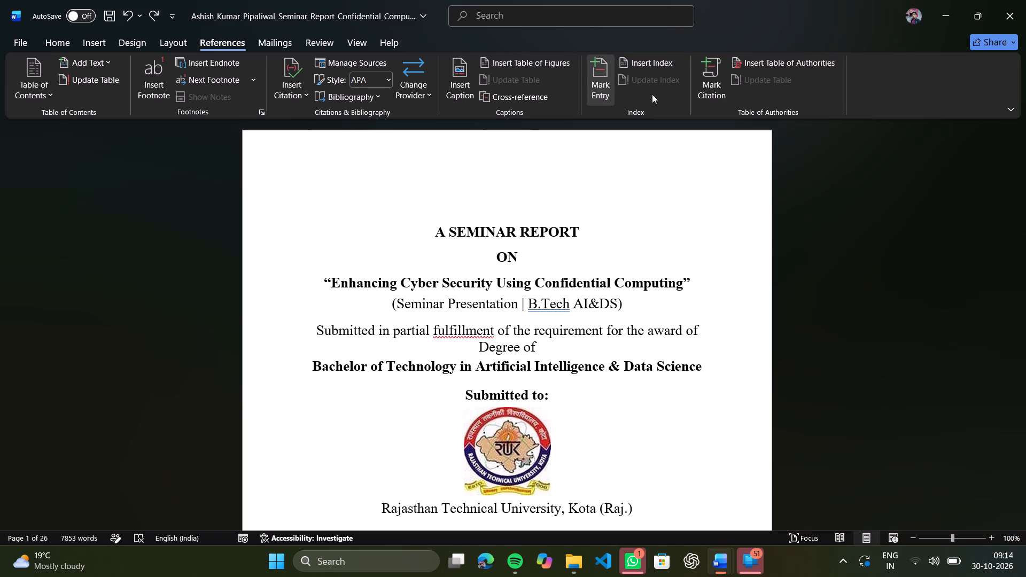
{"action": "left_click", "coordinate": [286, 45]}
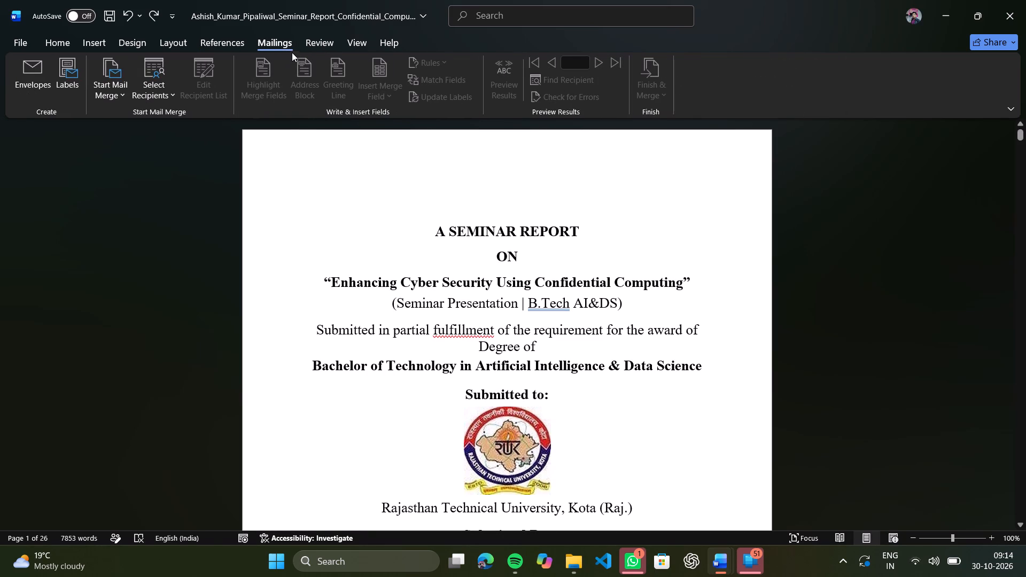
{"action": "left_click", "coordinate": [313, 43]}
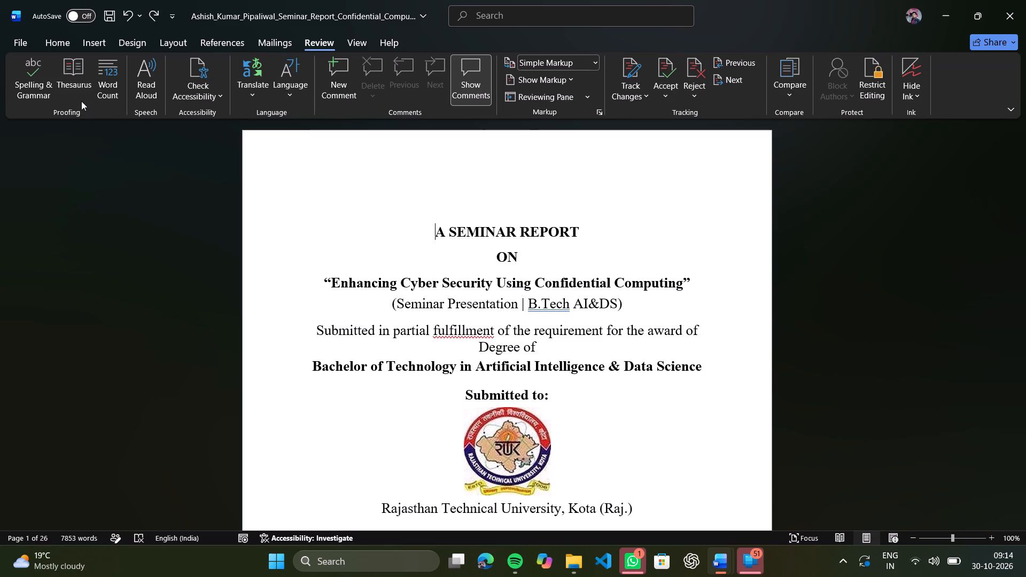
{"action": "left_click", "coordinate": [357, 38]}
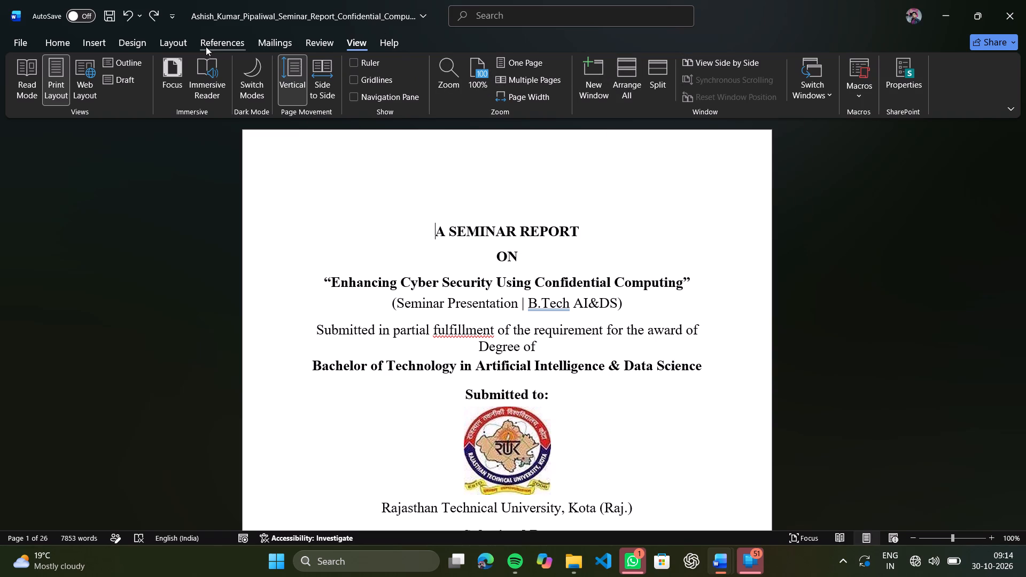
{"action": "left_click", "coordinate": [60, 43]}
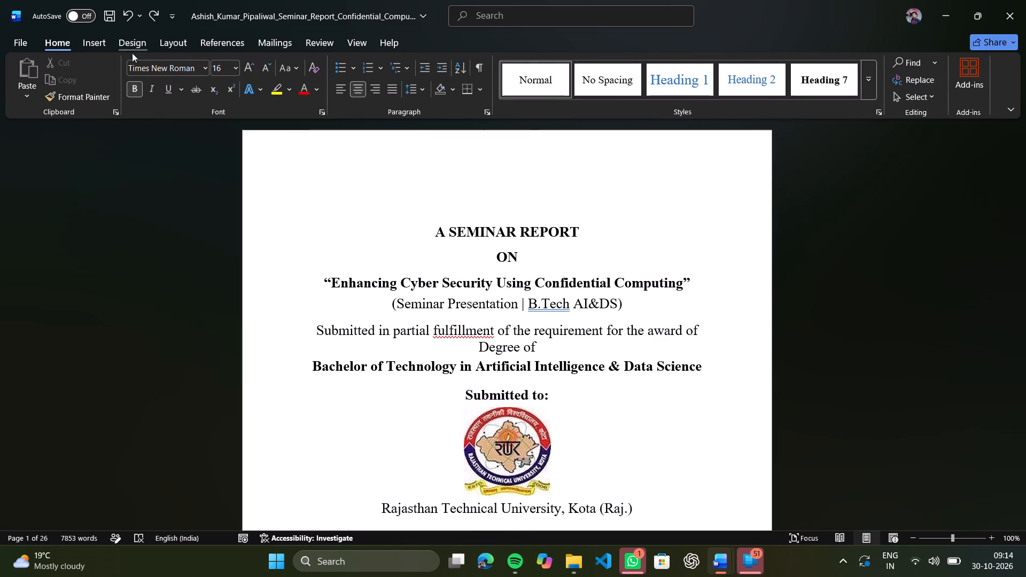
Apply a black box page border with a solid 1 ½ pt line and no art to the whole document.
{"action": "left_click", "coordinate": [136, 36]}
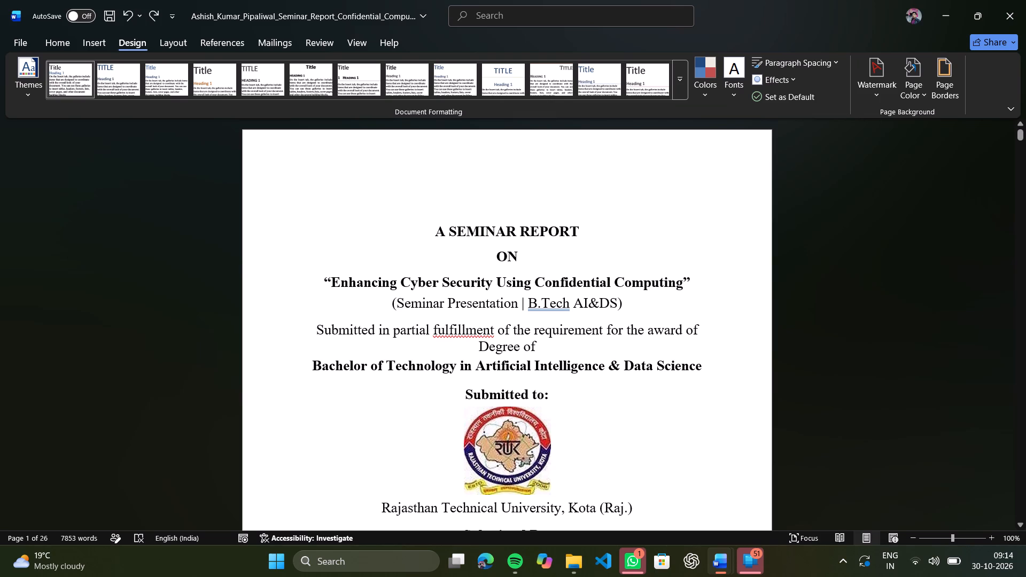
{"action": "left_click", "coordinate": [949, 88]}
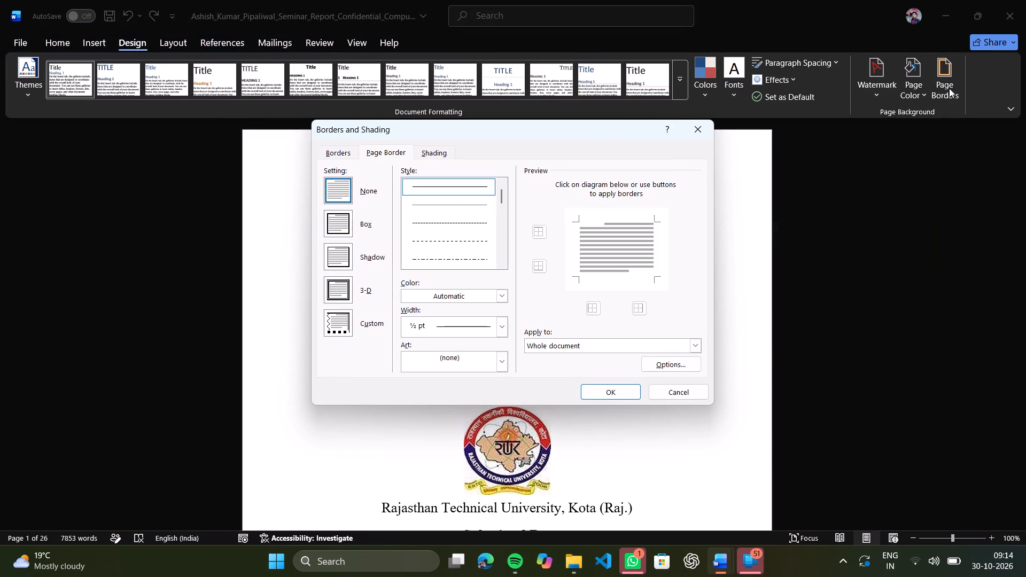
{"action": "left_click", "coordinate": [337, 230]}
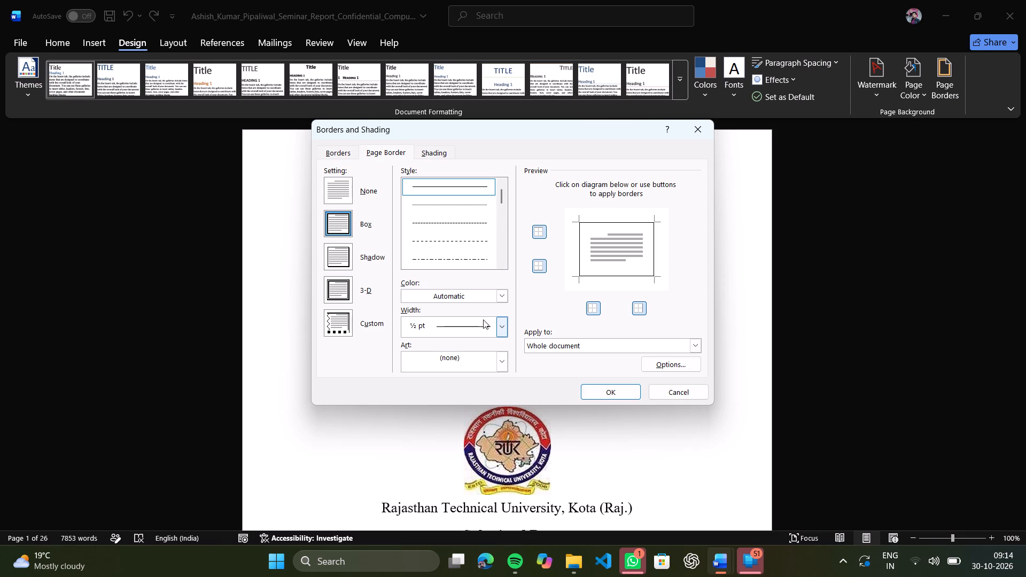
{"action": "left_click", "coordinate": [499, 295]}
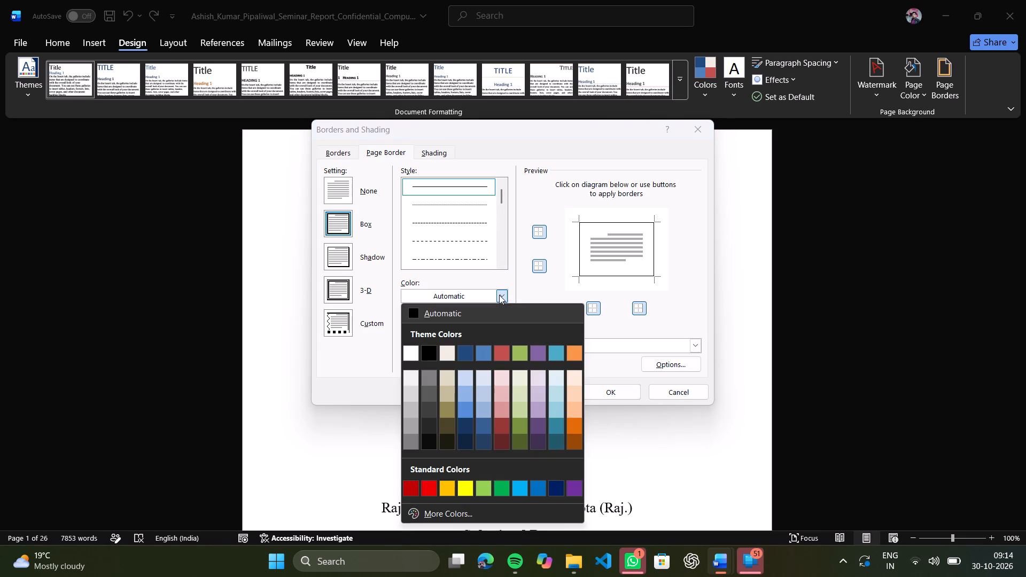
{"action": "left_click", "coordinate": [425, 356]}
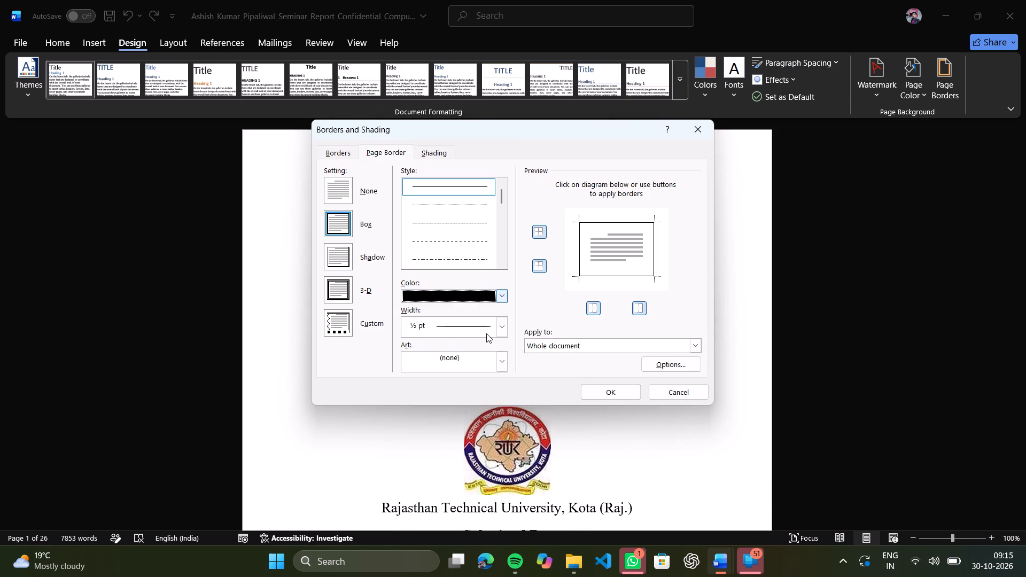
{"action": "left_click", "coordinate": [499, 326]}
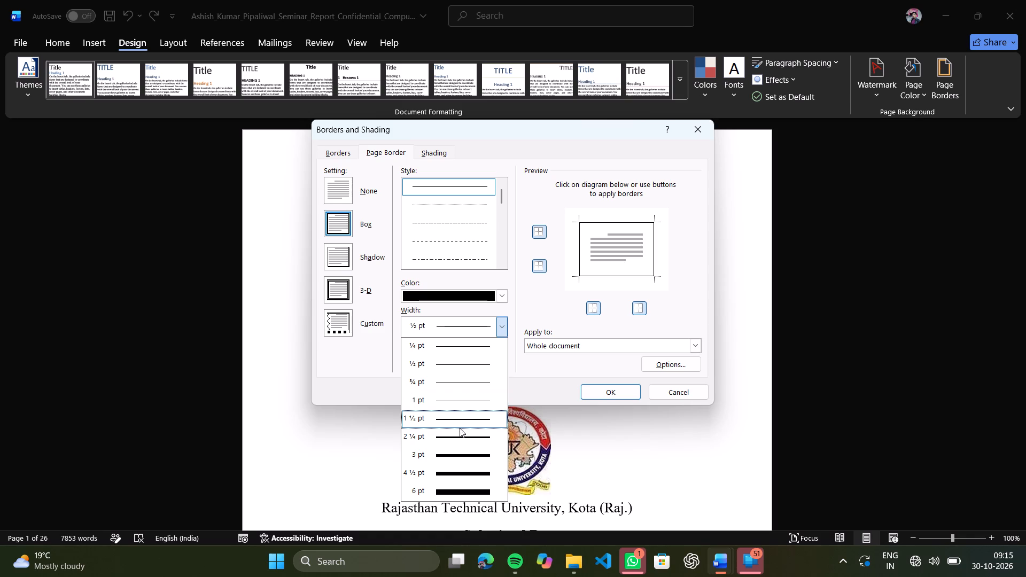
{"action": "left_click", "coordinate": [464, 450]}
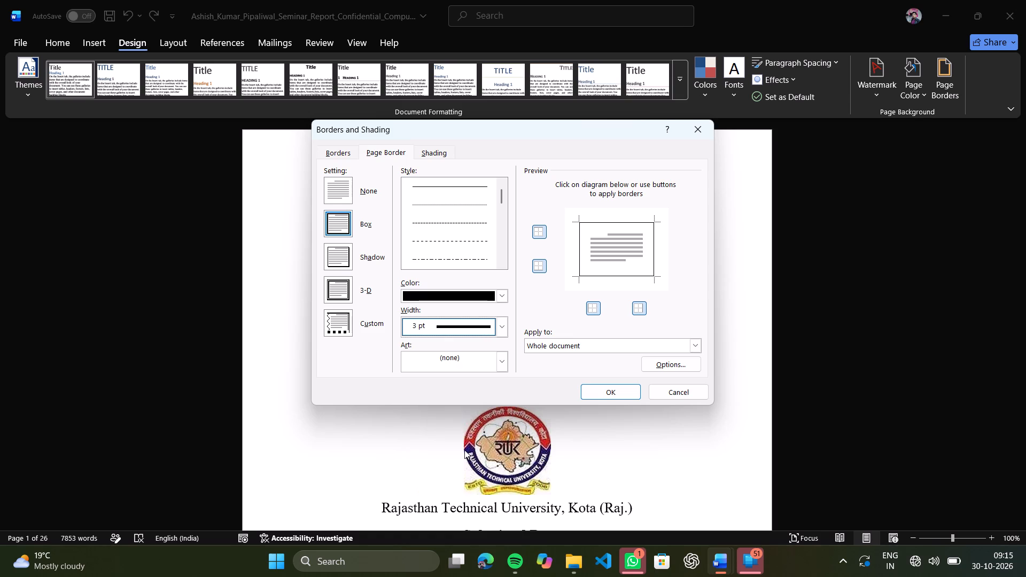
{"action": "left_click", "coordinate": [504, 365]}
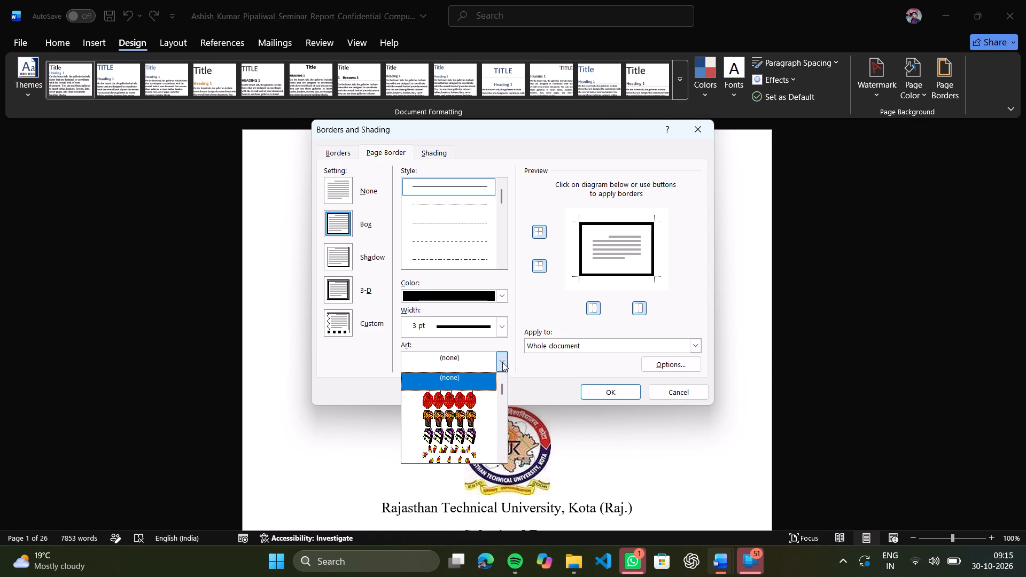
{"action": "left_click", "coordinate": [502, 362]}
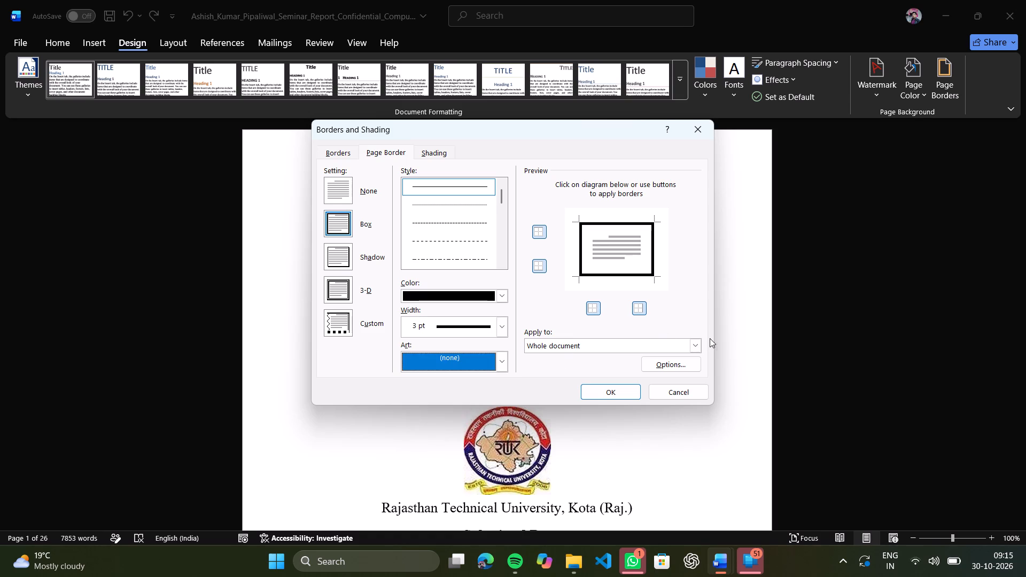
{"action": "left_click", "coordinate": [688, 346]}
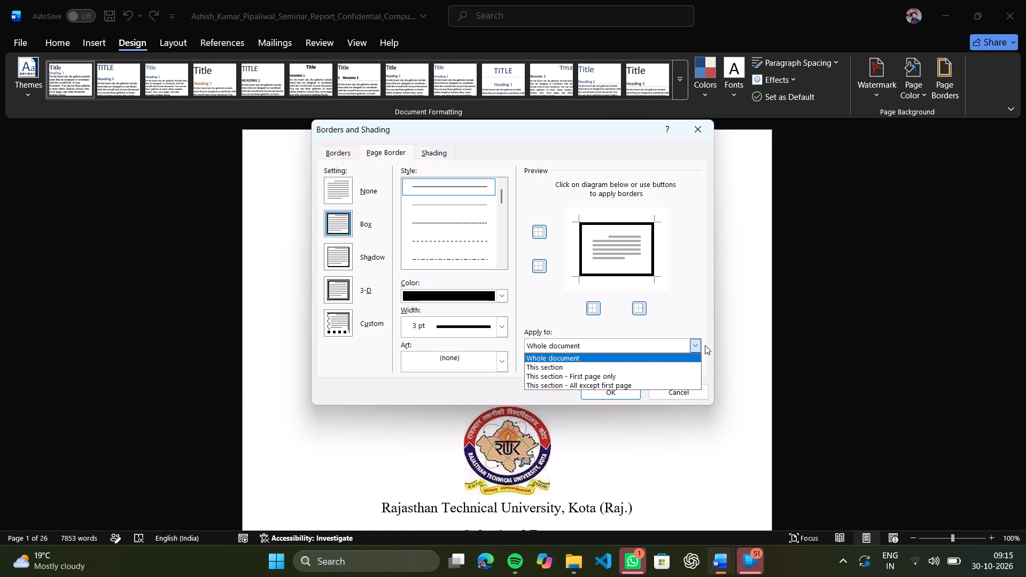
{"action": "left_click", "coordinate": [700, 345]}
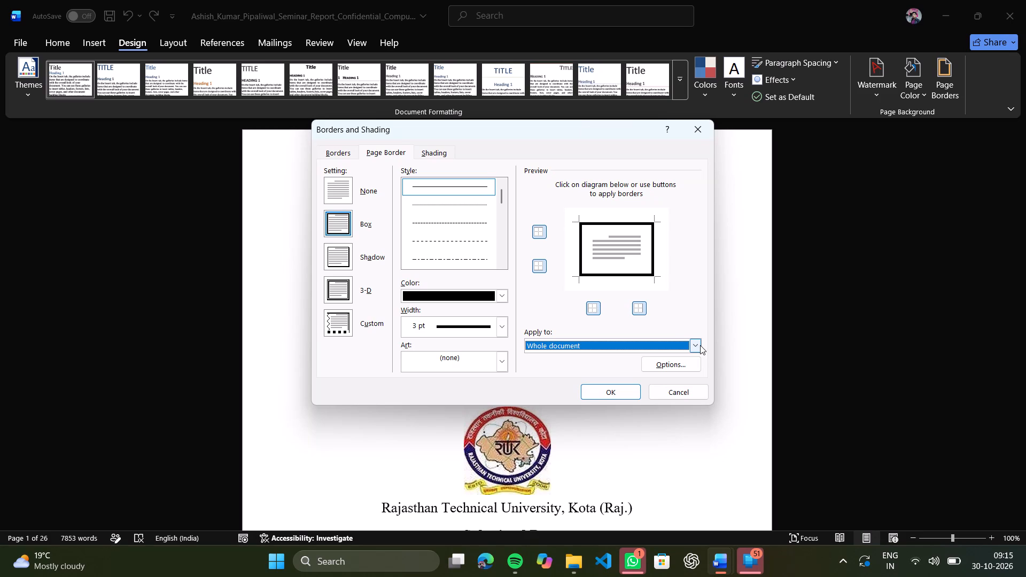
{"action": "left_click", "coordinate": [502, 322]}
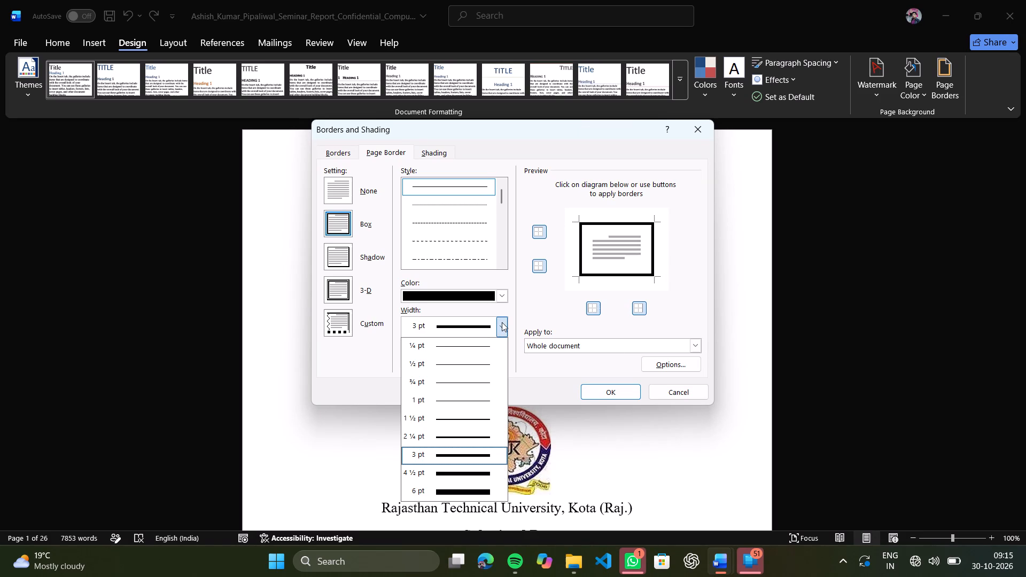
{"action": "left_click", "coordinate": [422, 423]}
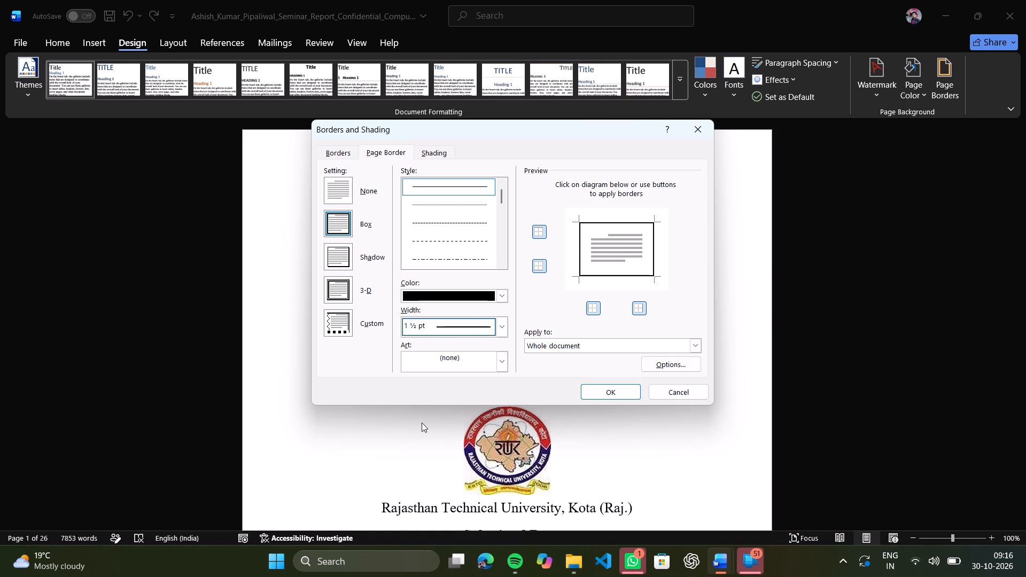
{"action": "left_click", "coordinate": [631, 394]}
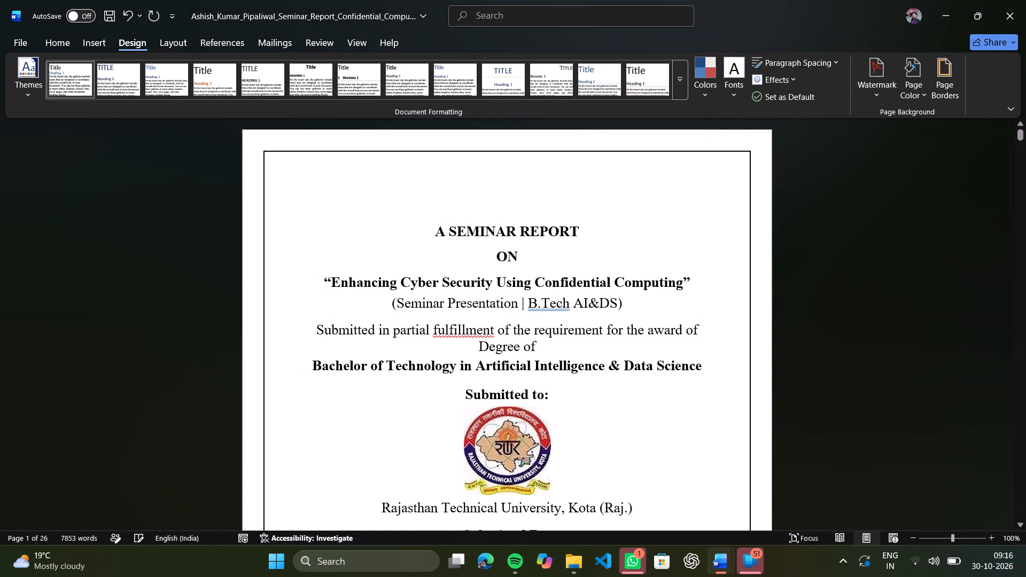
Check how the page border looks across the report, from the cover page through to the Signature line on the final page.
{"action": "scroll", "coordinate": [631, 394], "scroll_direction": "down", "scroll_amount": 14}
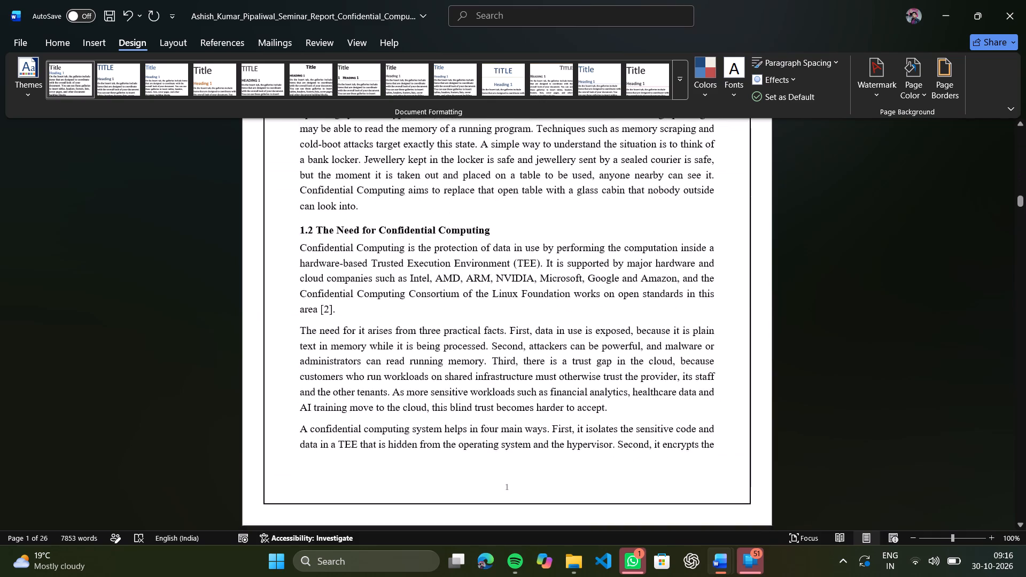
{"action": "scroll", "coordinate": [631, 394], "scroll_direction": "down", "scroll_amount": 6}
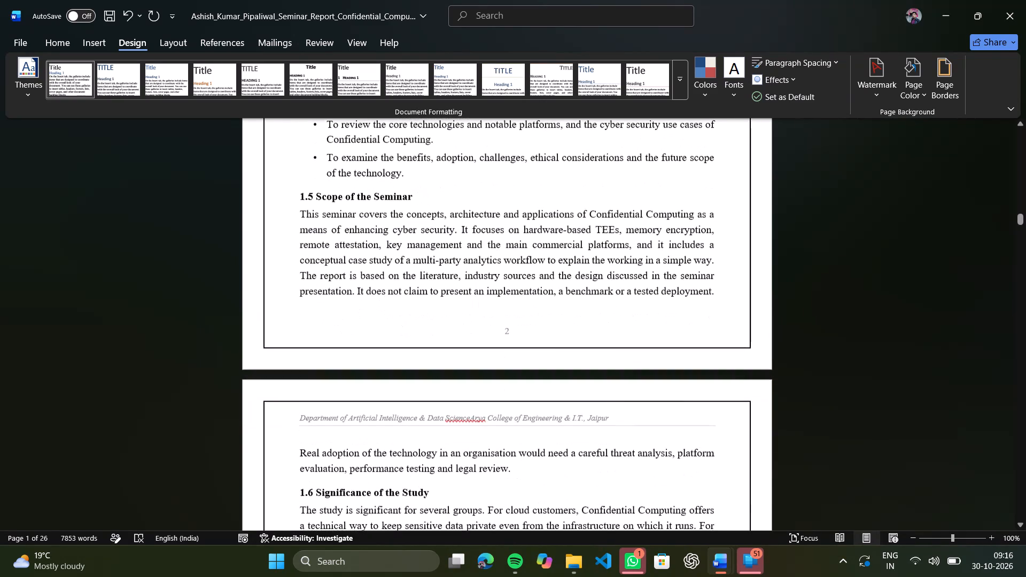
{"action": "scroll", "coordinate": [631, 394], "scroll_direction": "down", "scroll_amount": 7}
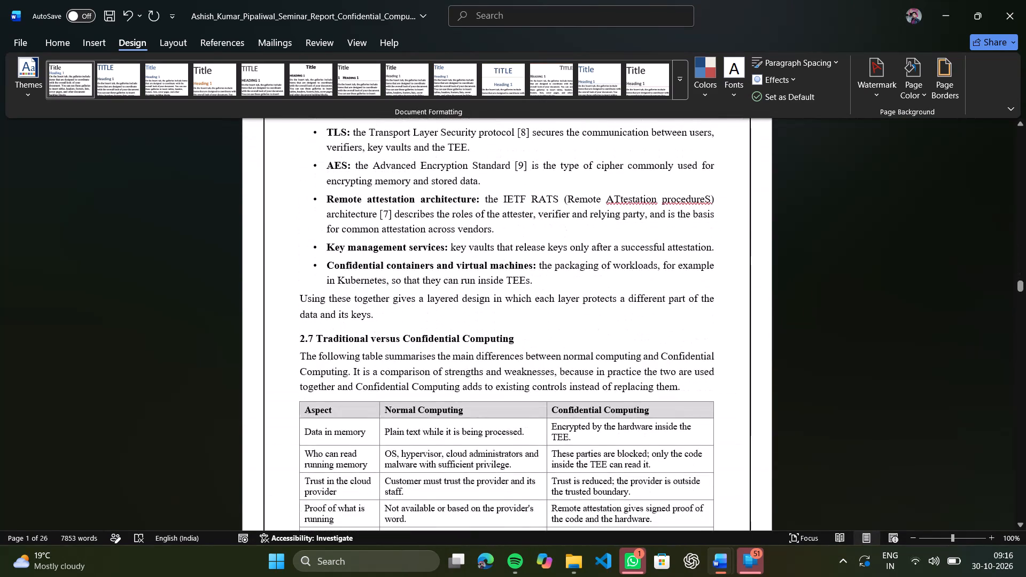
{"action": "scroll", "coordinate": [631, 394], "scroll_direction": "up", "scroll_amount": 7}
{"action": "scroll", "coordinate": [631, 394], "scroll_direction": "down", "scroll_amount": 5}
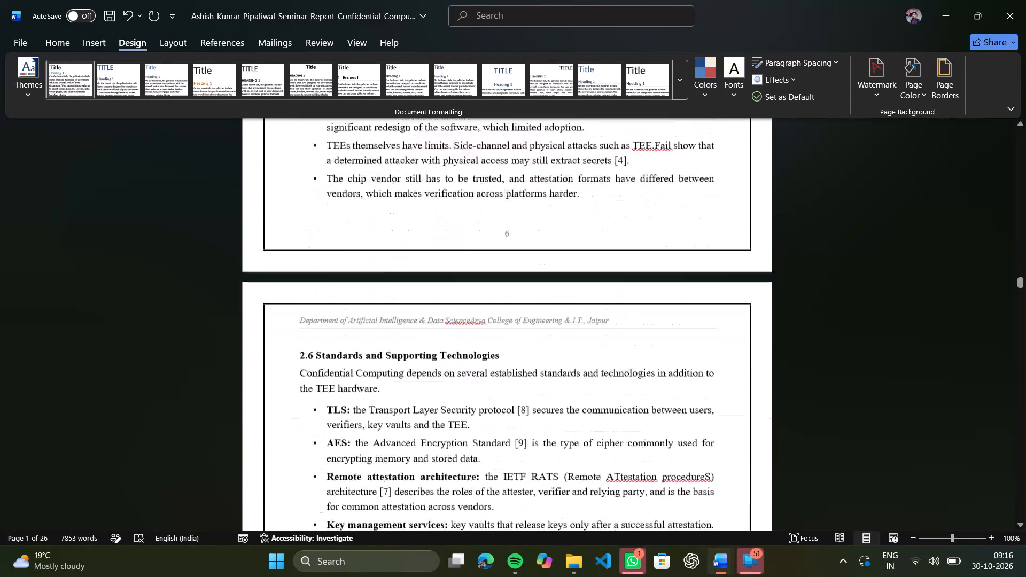
{"action": "scroll", "coordinate": [631, 394], "scroll_direction": "down", "scroll_amount": 12}
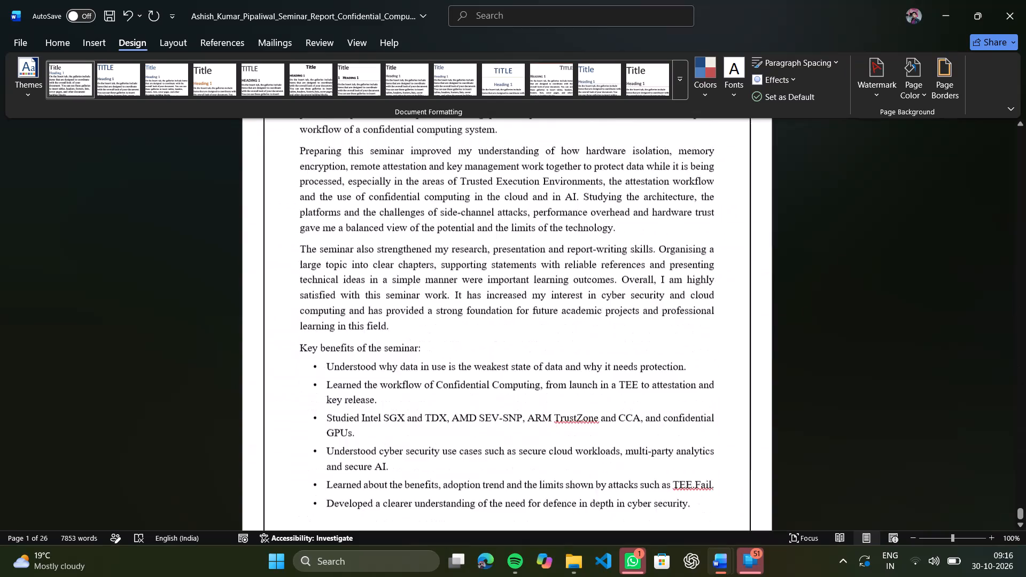
{"action": "scroll", "coordinate": [631, 394], "scroll_direction": "down", "scroll_amount": 2}
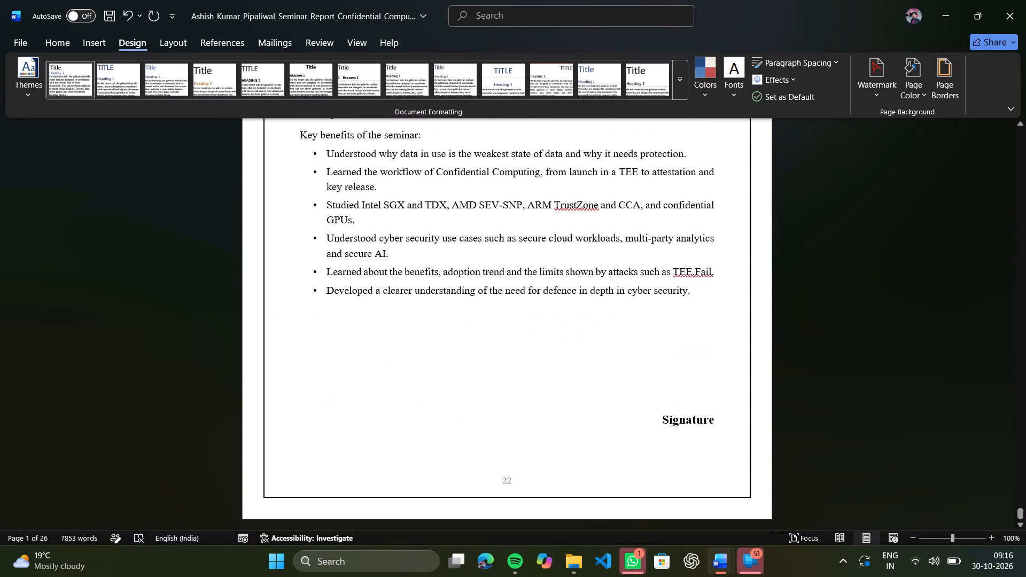
{"action": "scroll", "coordinate": [613, 385], "scroll_direction": "up", "scroll_amount": 4}
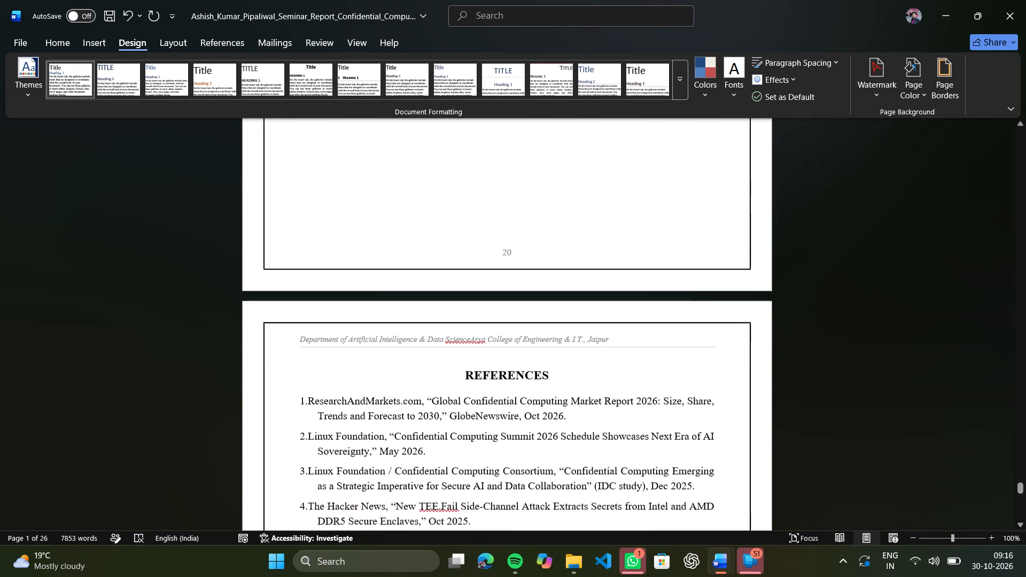
Set the page border width to 2 ¼ pt for the whole document, keeping the solid black box style.
{"action": "left_click", "coordinate": [946, 81]}
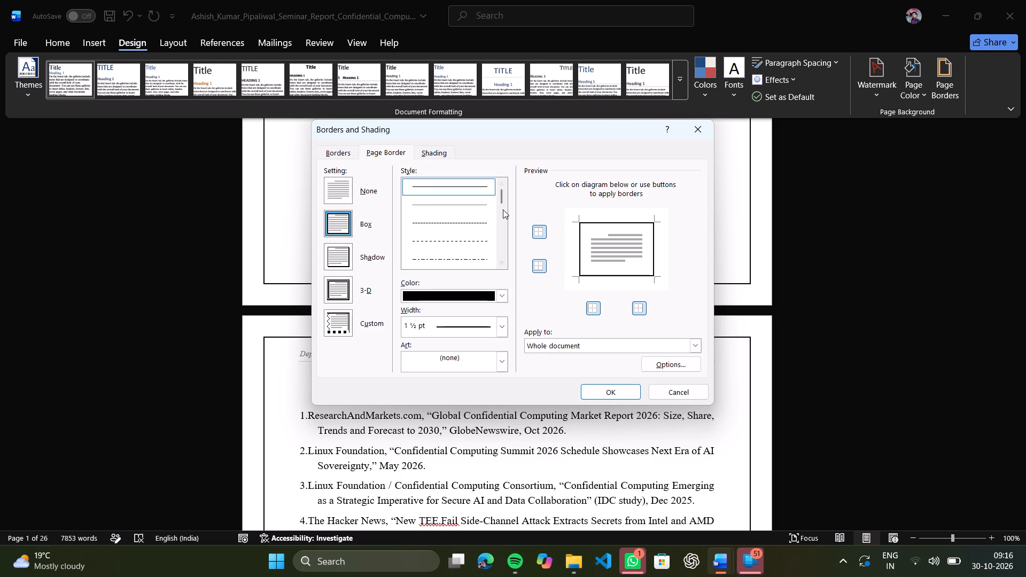
{"action": "left_click_drag", "start_coordinate": [499, 199], "coordinate": [491, 257]}
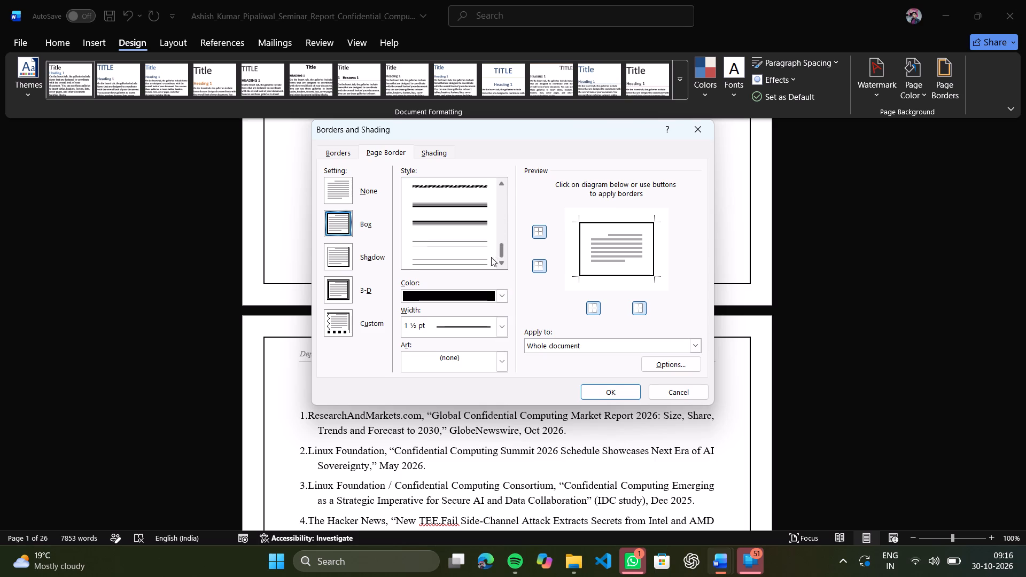
{"action": "left_click_drag", "start_coordinate": [491, 257], "coordinate": [504, 213]}
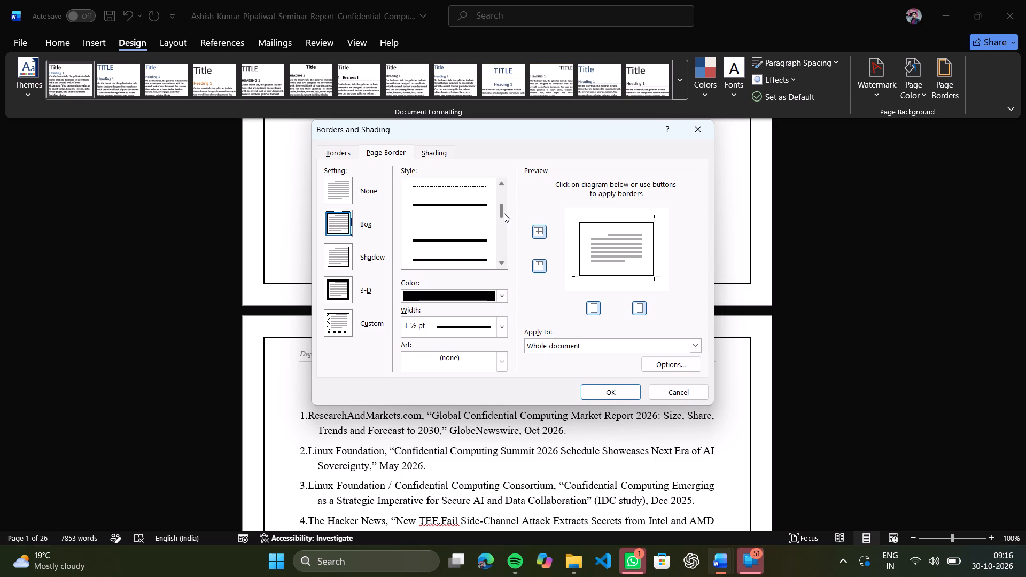
{"action": "left_click_drag", "start_coordinate": [504, 213], "coordinate": [509, 193]}
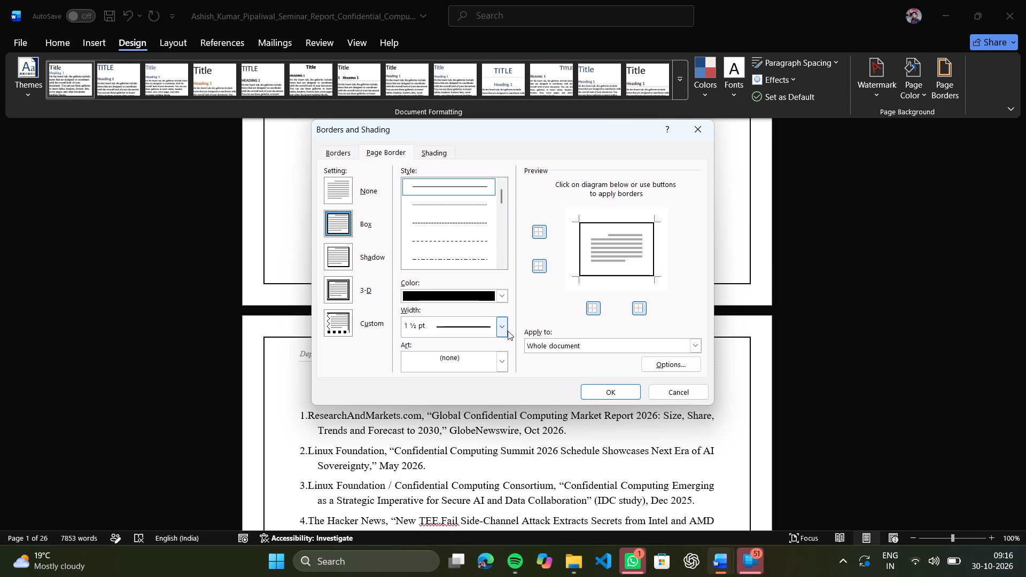
{"action": "left_click", "coordinate": [508, 331]}
{"action": "left_click", "coordinate": [456, 454]}
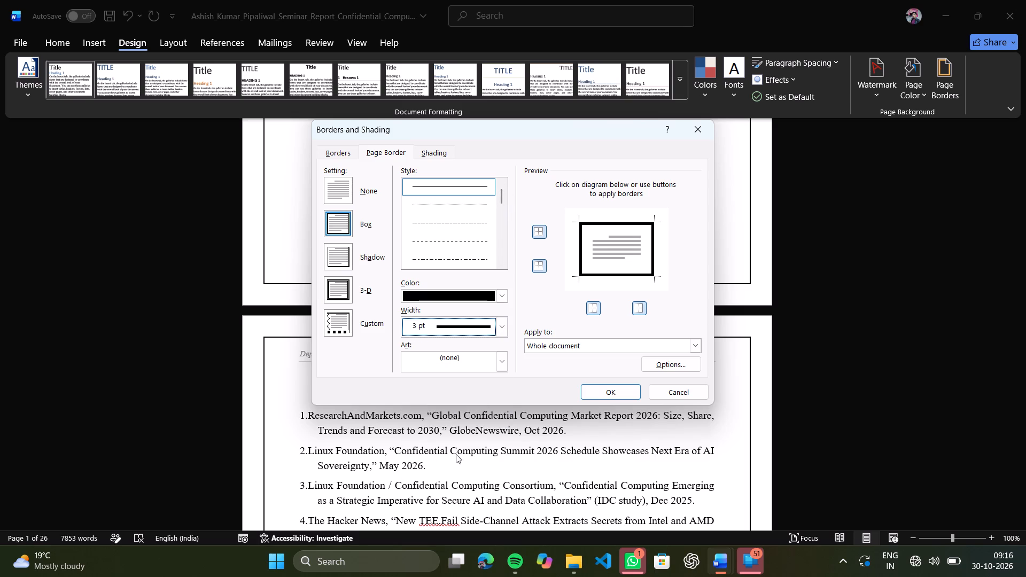
{"action": "left_click", "coordinate": [500, 324]}
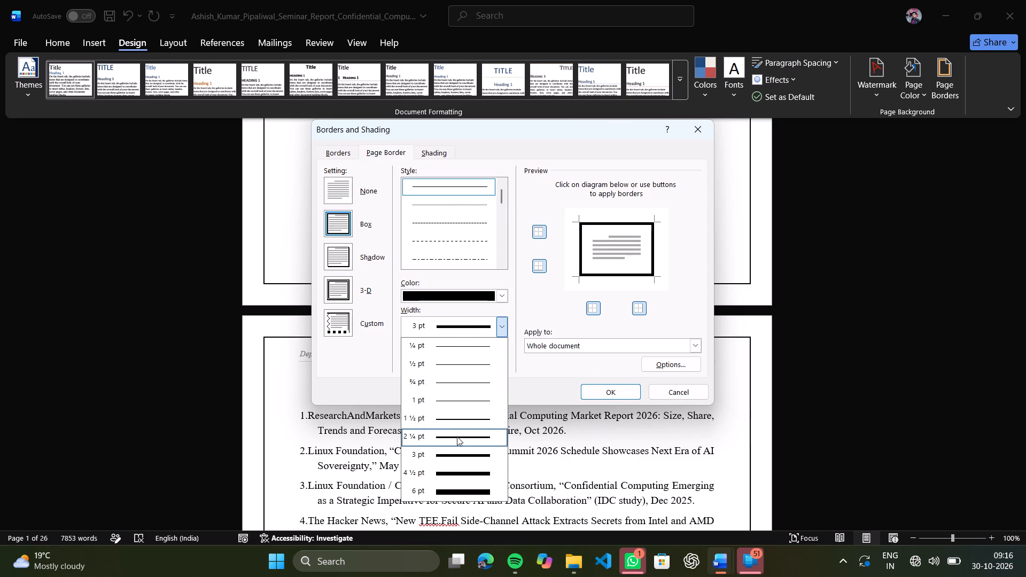
{"action": "left_click", "coordinate": [457, 436]}
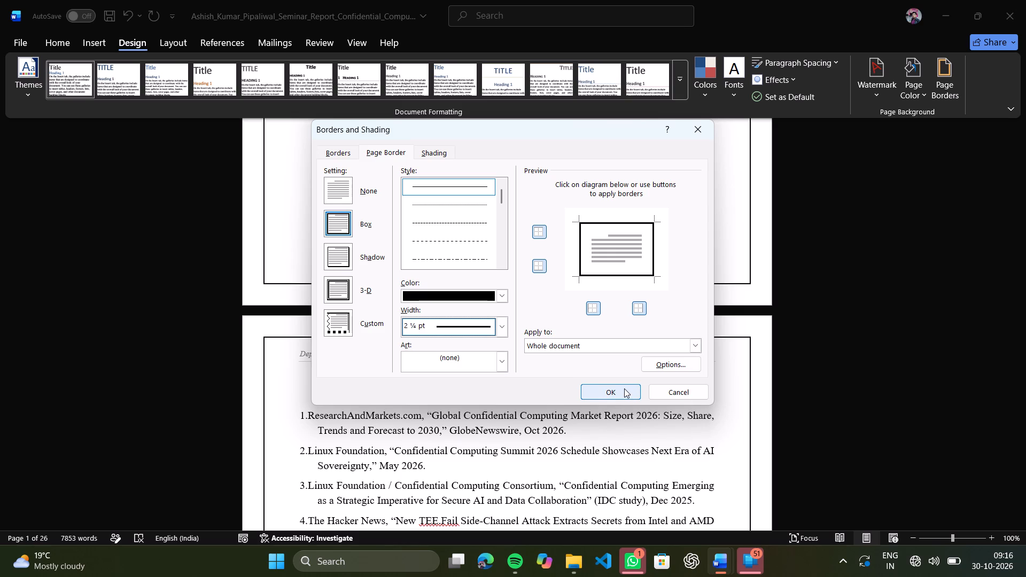
{"action": "left_click", "coordinate": [624, 388]}
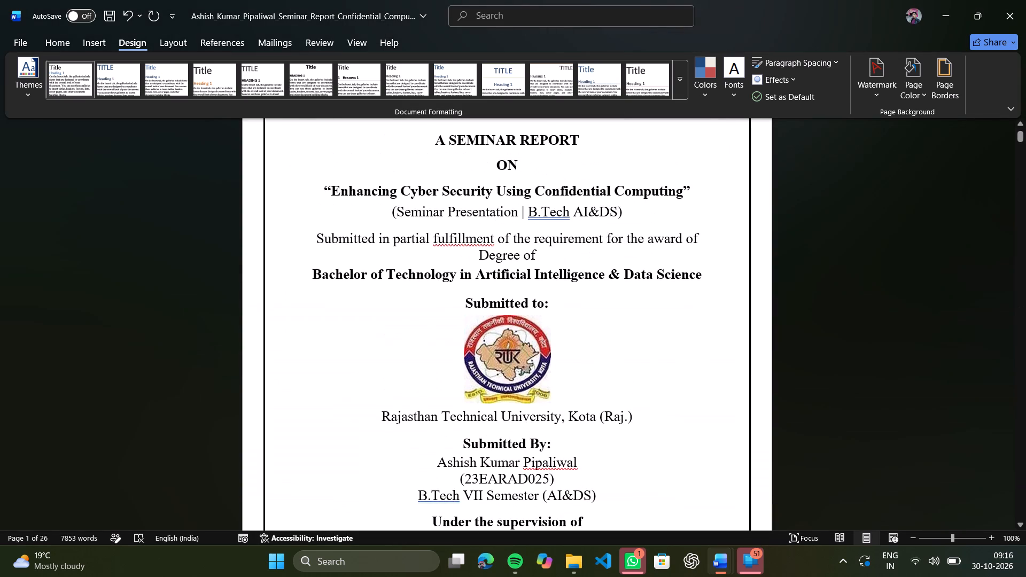
Check the thicker page border and the running header across the report's pages, from the cover page through Chapter III.
{"action": "scroll", "coordinate": [491, 408], "scroll_direction": "down", "scroll_amount": 10}
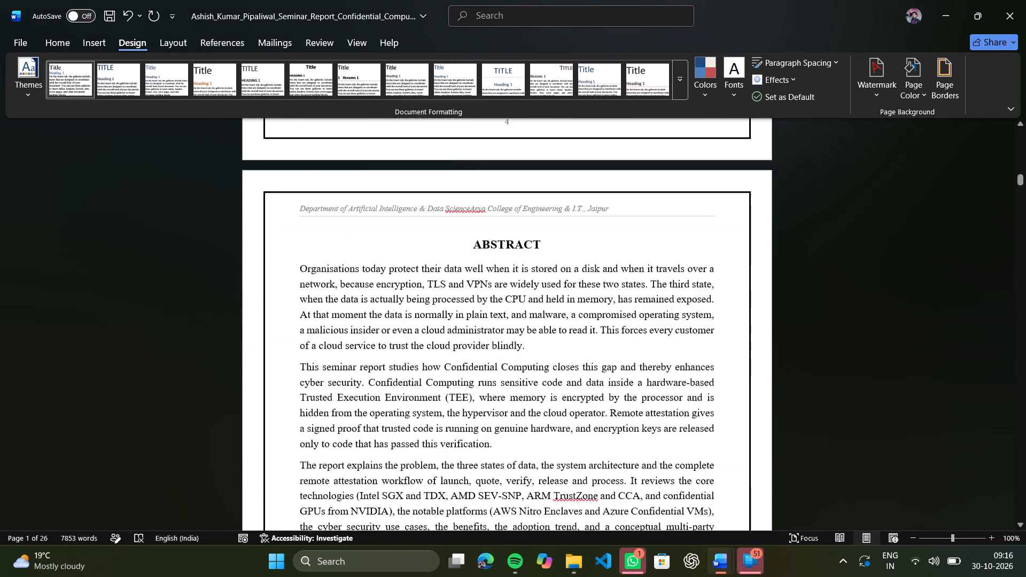
{"action": "scroll", "coordinate": [491, 408], "scroll_direction": "down", "scroll_amount": 8}
{"action": "scroll", "coordinate": [491, 408], "scroll_direction": "up", "scroll_amount": 2}
{"action": "scroll", "coordinate": [491, 408], "scroll_direction": "down", "scroll_amount": 1}
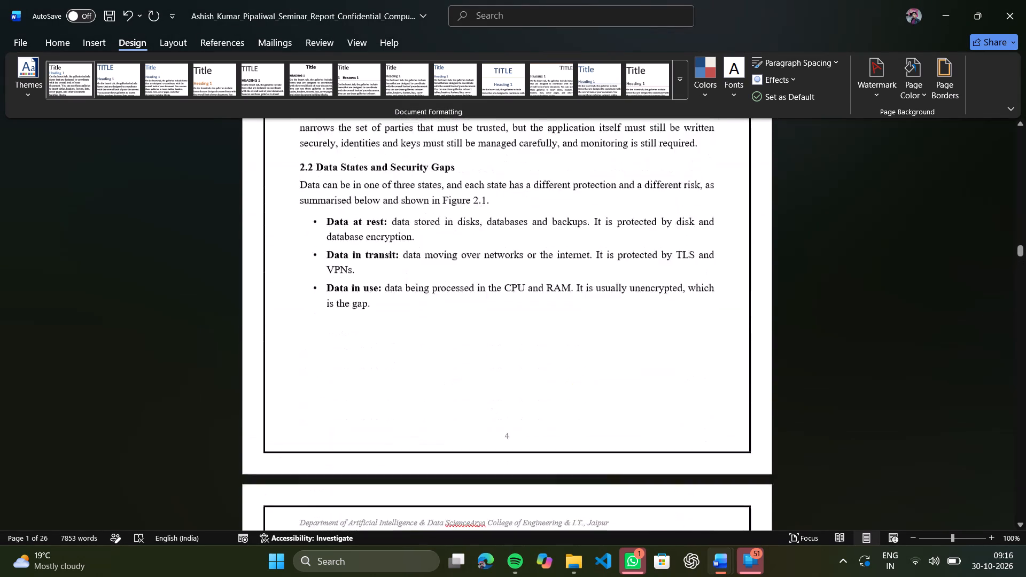
{"action": "scroll", "coordinate": [491, 408], "scroll_direction": "down", "scroll_amount": 7}
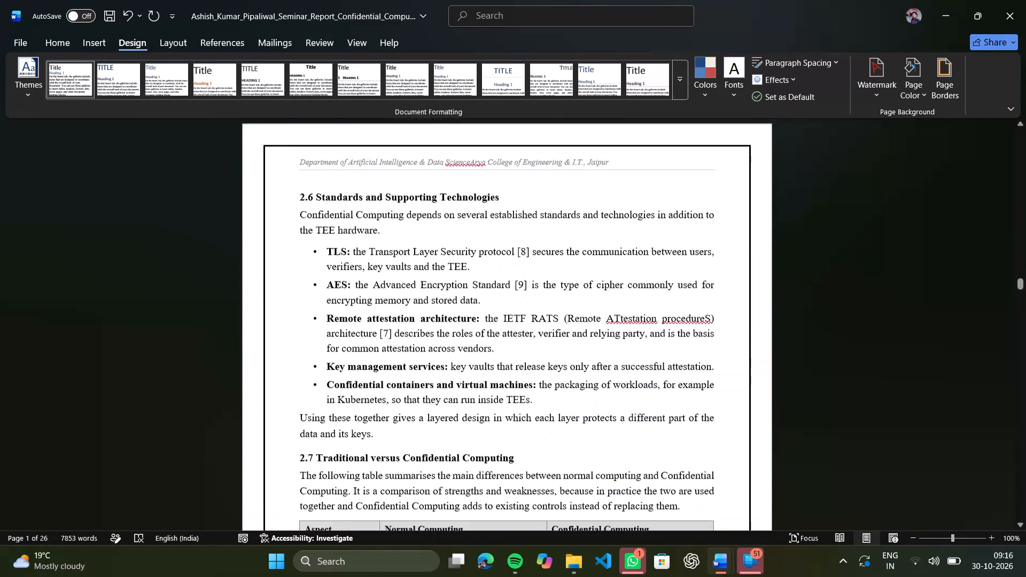
{"action": "scroll", "coordinate": [491, 408], "scroll_direction": "down", "scroll_amount": 8}
{"action": "scroll", "coordinate": [491, 408], "scroll_direction": "up", "scroll_amount": 1}
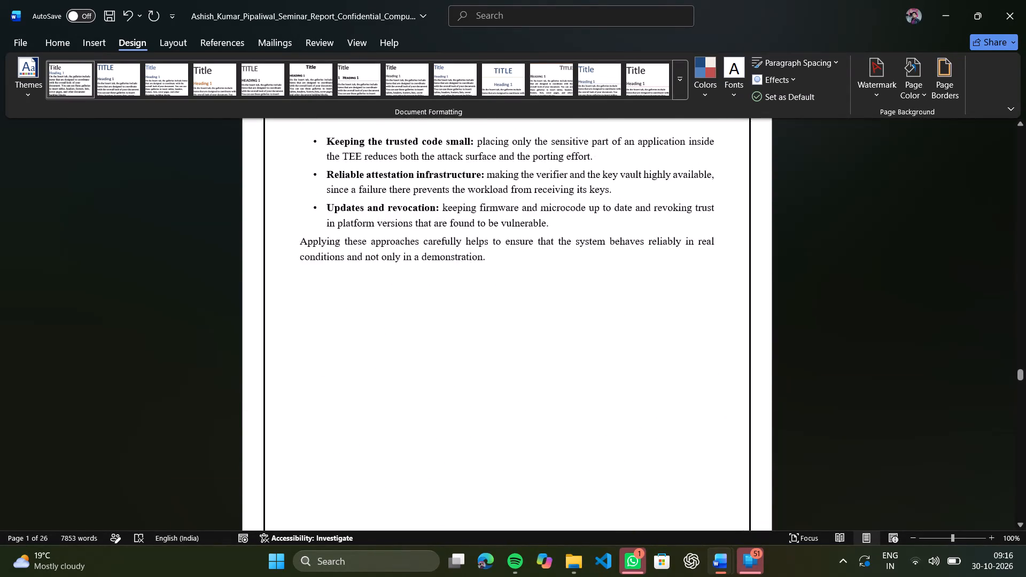
{"action": "scroll", "coordinate": [491, 408], "scroll_direction": "up", "scroll_amount": 1}
{"action": "scroll", "coordinate": [491, 408], "scroll_direction": "down", "scroll_amount": 2}
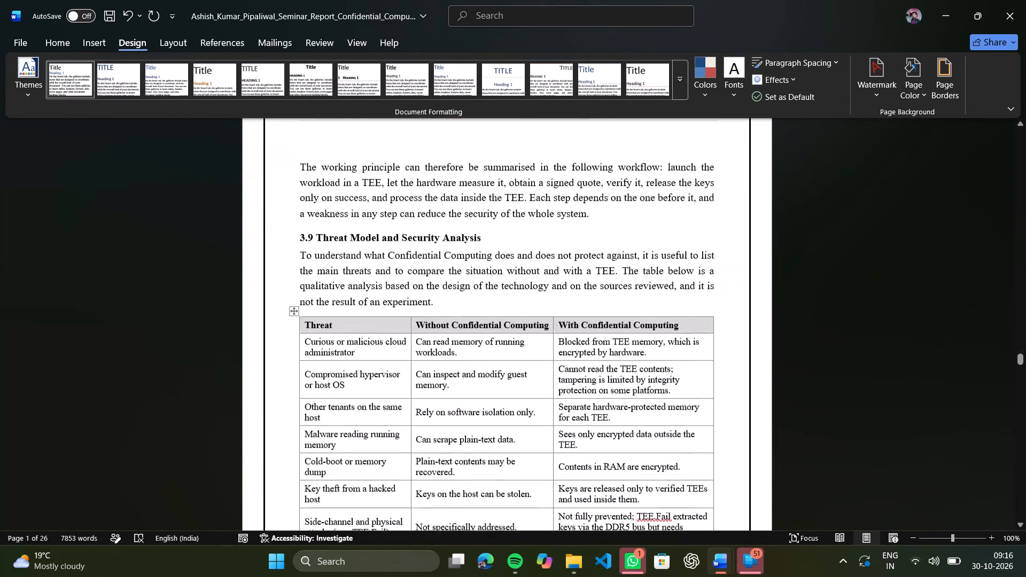
{"action": "scroll", "coordinate": [491, 408], "scroll_direction": "down", "scroll_amount": 6}
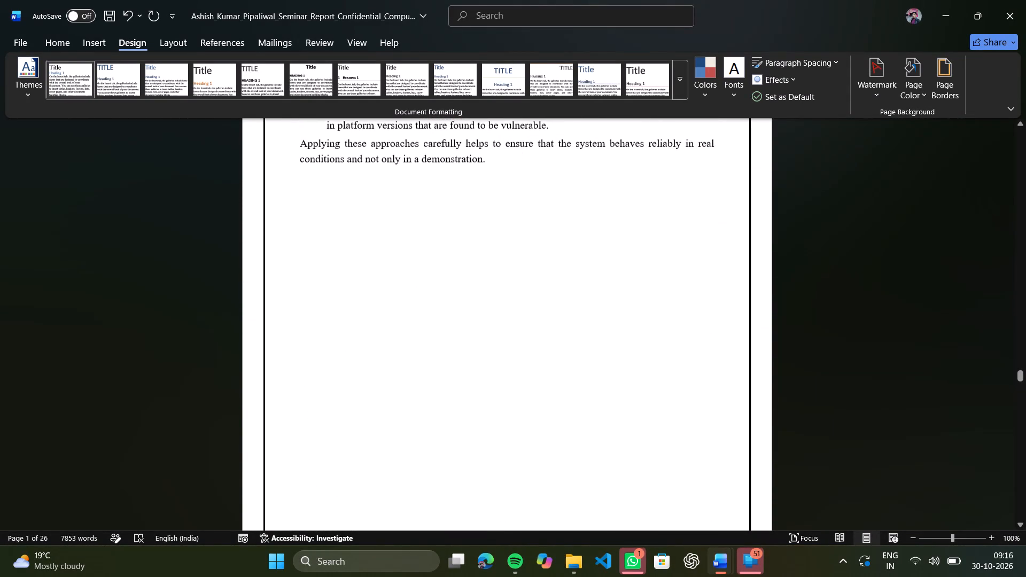
{"action": "scroll", "coordinate": [491, 408], "scroll_direction": "down", "scroll_amount": 1}
{"action": "scroll", "coordinate": [491, 408], "scroll_direction": "up", "scroll_amount": 1}
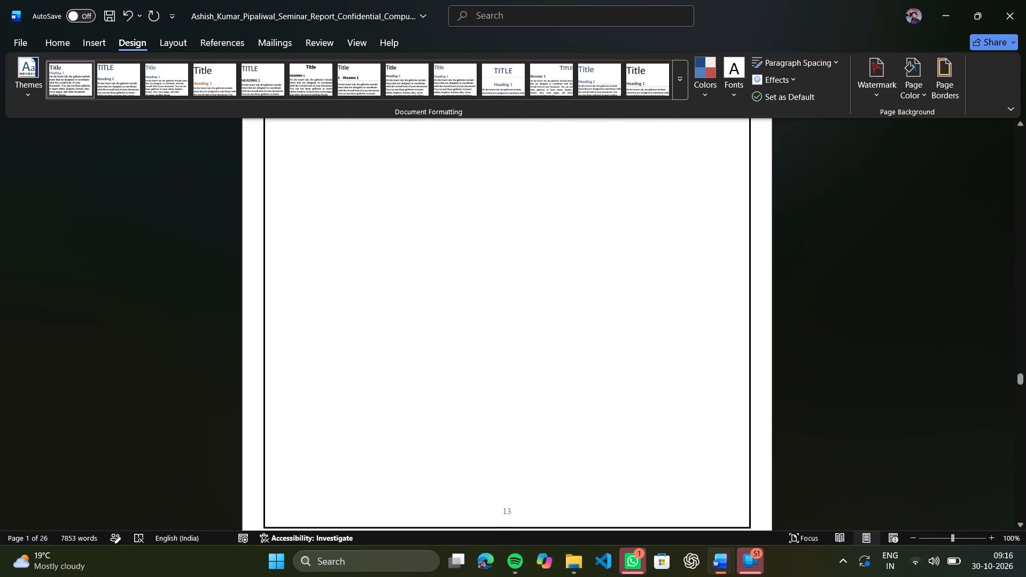
{"action": "scroll", "coordinate": [491, 408], "scroll_direction": "up", "scroll_amount": 4}
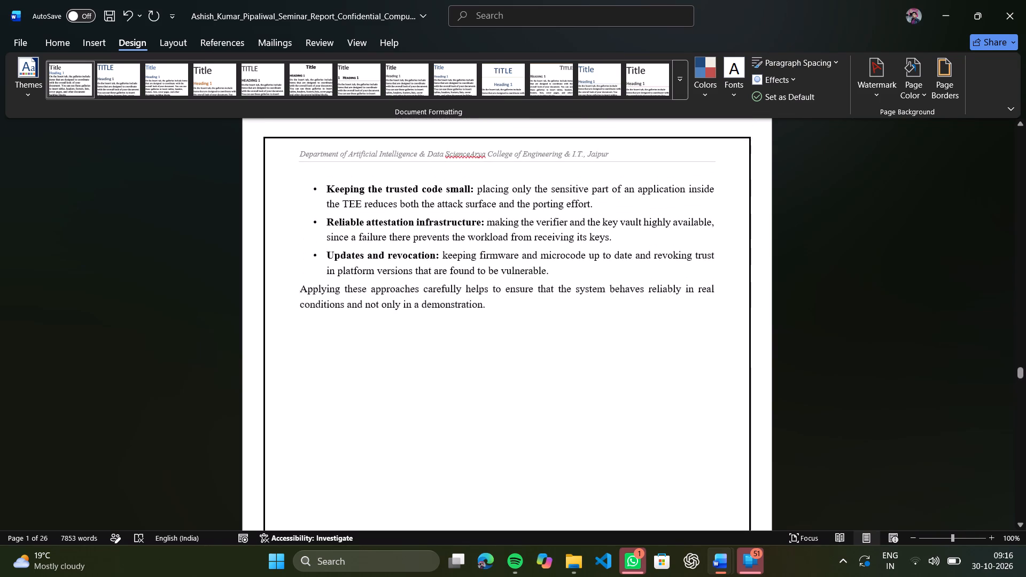
{"action": "scroll", "coordinate": [491, 408], "scroll_direction": "up", "scroll_amount": 1}
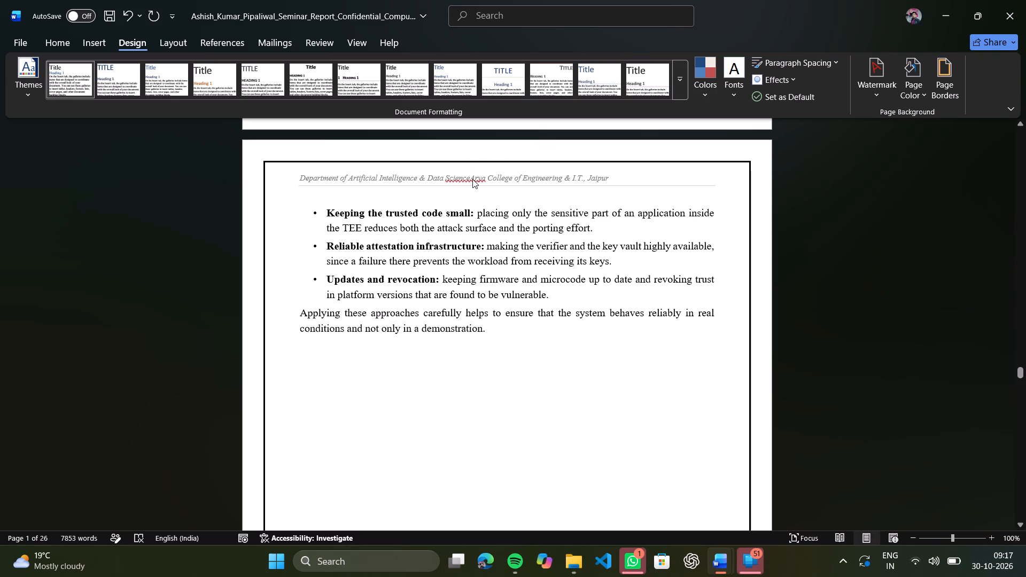
Insert a space between "Science" and "Arya" in the Section 3 header, on the List of Contents page.
{"action": "scroll", "coordinate": [472, 179], "scroll_direction": "up", "scroll_amount": 12}
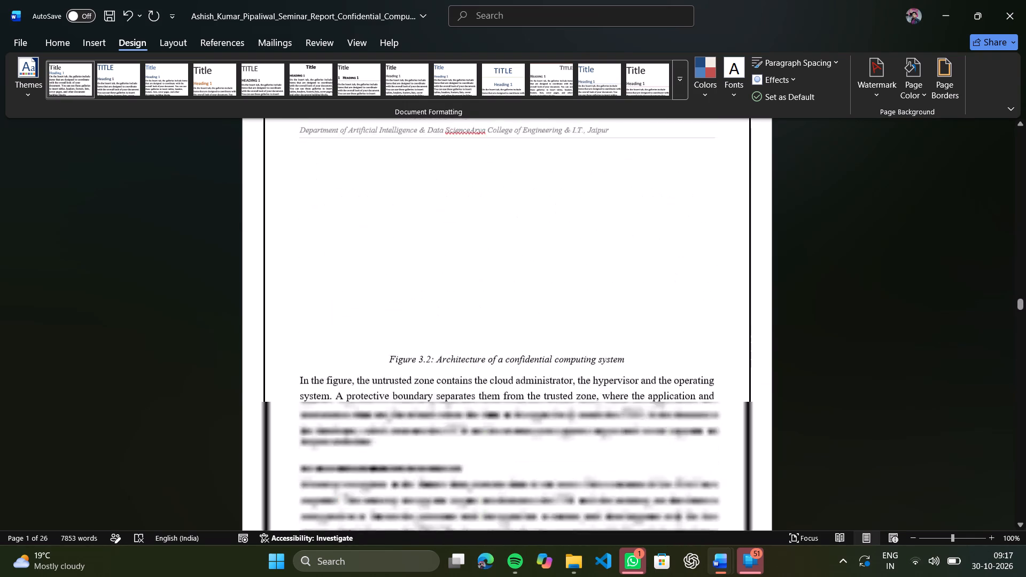
{"action": "scroll", "coordinate": [472, 179], "scroll_direction": "up", "scroll_amount": 20}
{"action": "scroll", "coordinate": [472, 179], "scroll_direction": "up", "scroll_amount": 20}
{"action": "scroll", "coordinate": [472, 179], "scroll_direction": "up", "scroll_amount": 20}
{"action": "scroll", "coordinate": [416, 394], "scroll_direction": "down", "scroll_amount": 7}
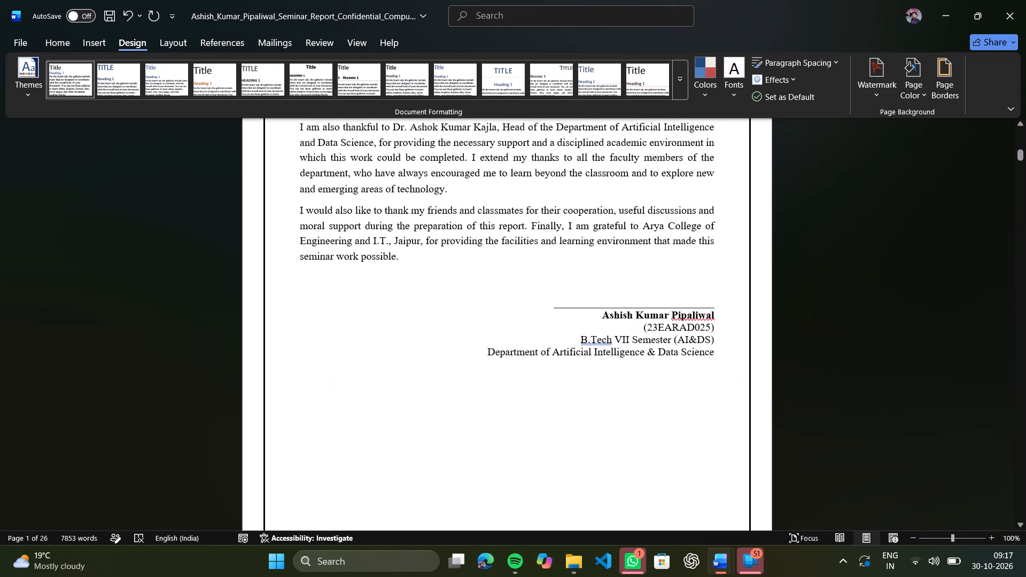
{"action": "scroll", "coordinate": [416, 394], "scroll_direction": "down", "scroll_amount": 3}
{"action": "scroll", "coordinate": [416, 394], "scroll_direction": "up", "scroll_amount": 3}
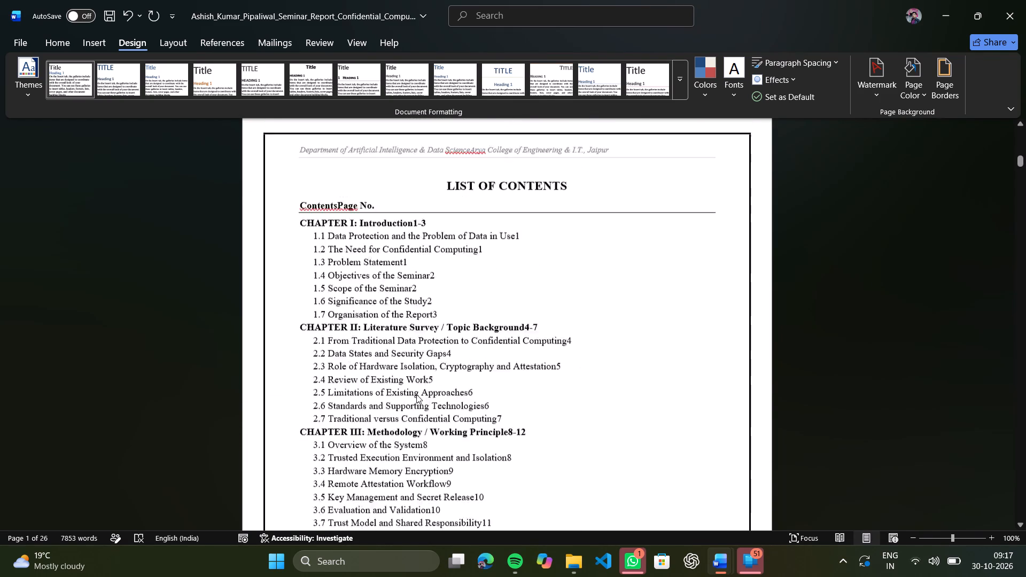
{"action": "scroll", "coordinate": [416, 394], "scroll_direction": "up", "scroll_amount": 1}
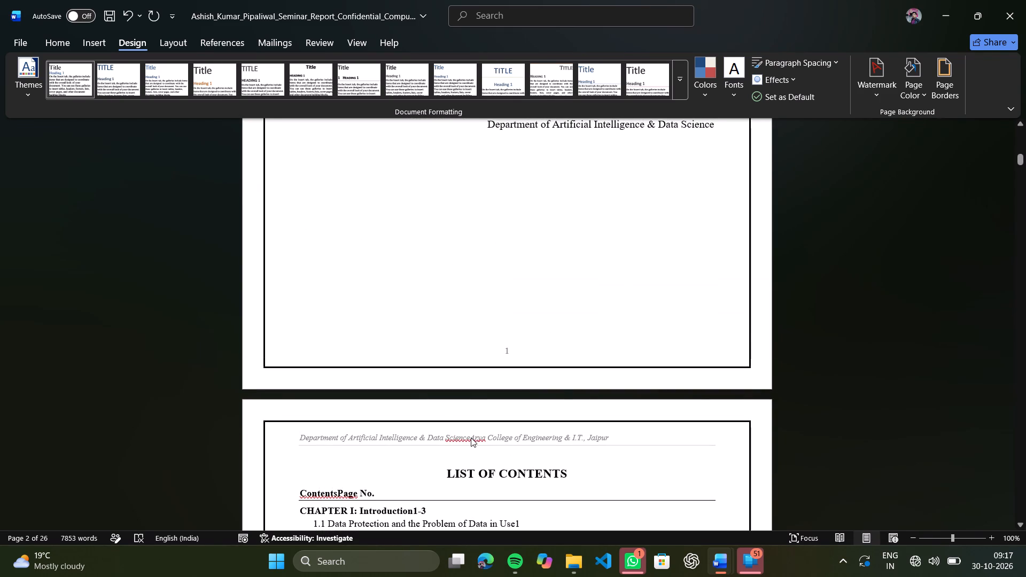
{"action": "left_click", "coordinate": [471, 438]}
{"action": "double_click", "coordinate": [471, 438]}
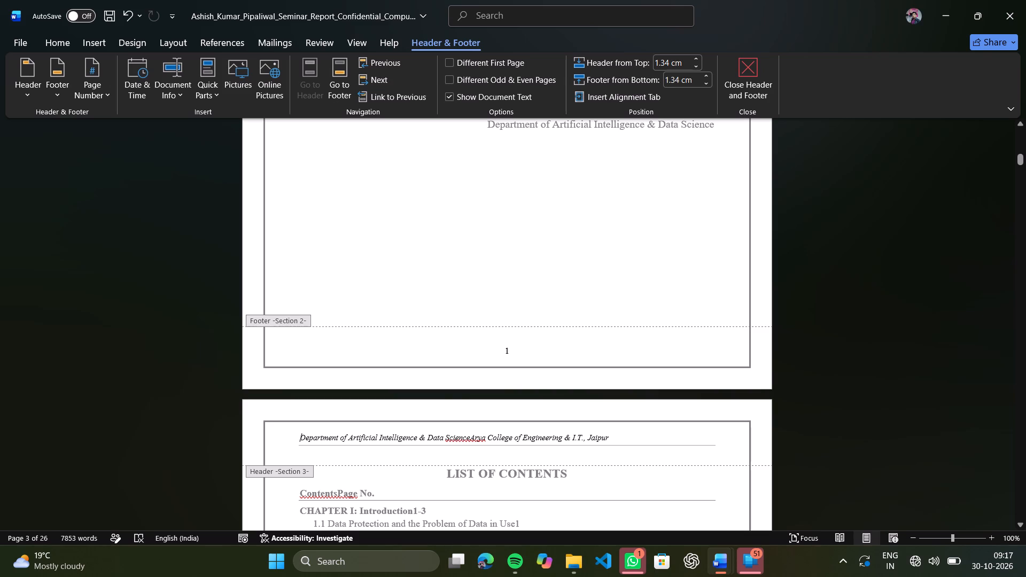
{"action": "left_click", "coordinate": [472, 438]}
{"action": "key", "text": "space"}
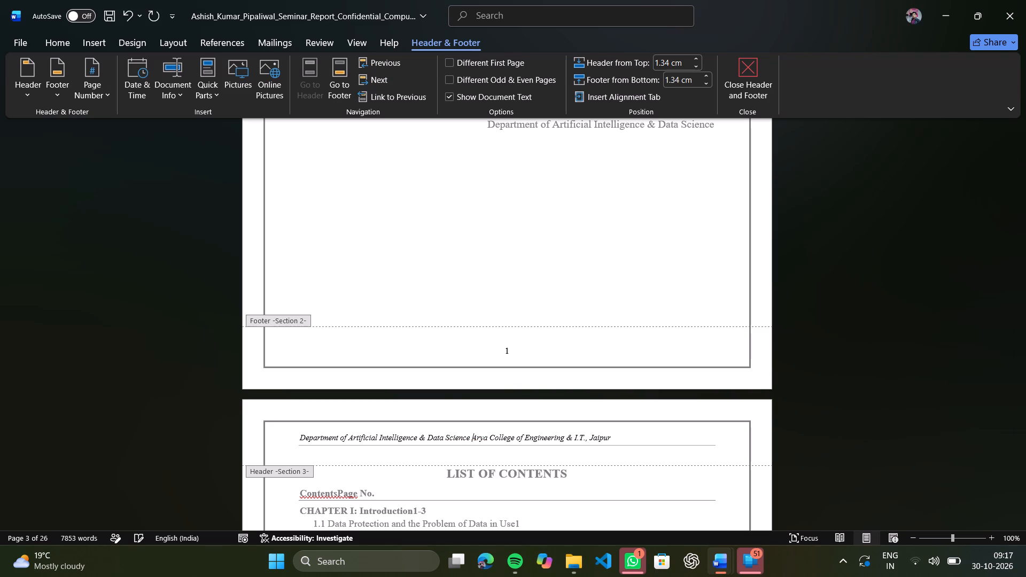
Insert a space between "Science" and "Arya" in the Section 4 header, on the Chapter I Introduction page.
{"action": "scroll", "coordinate": [450, 486], "scroll_direction": "down", "scroll_amount": 6}
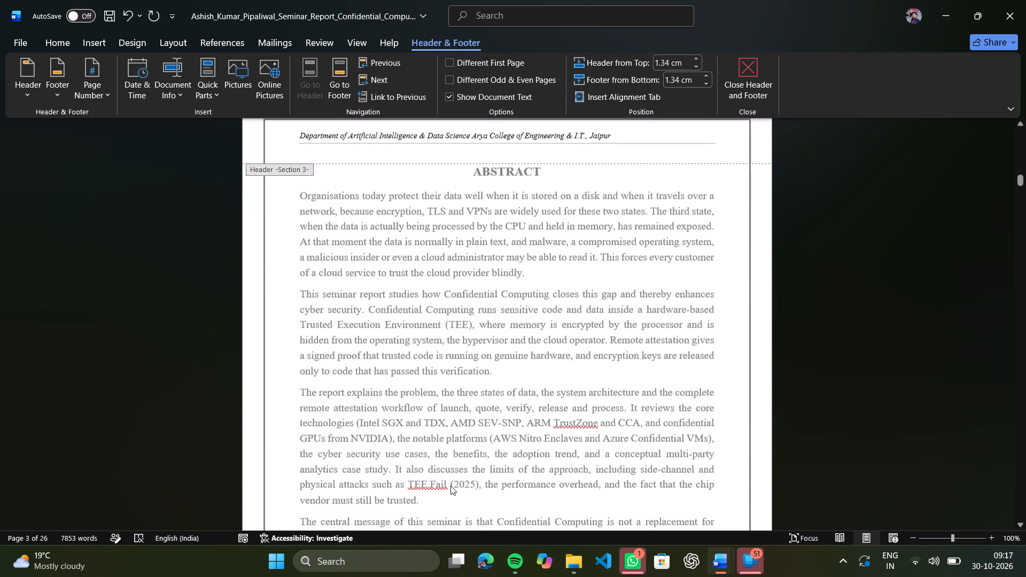
{"action": "scroll", "coordinate": [450, 486], "scroll_direction": "down", "scroll_amount": 2}
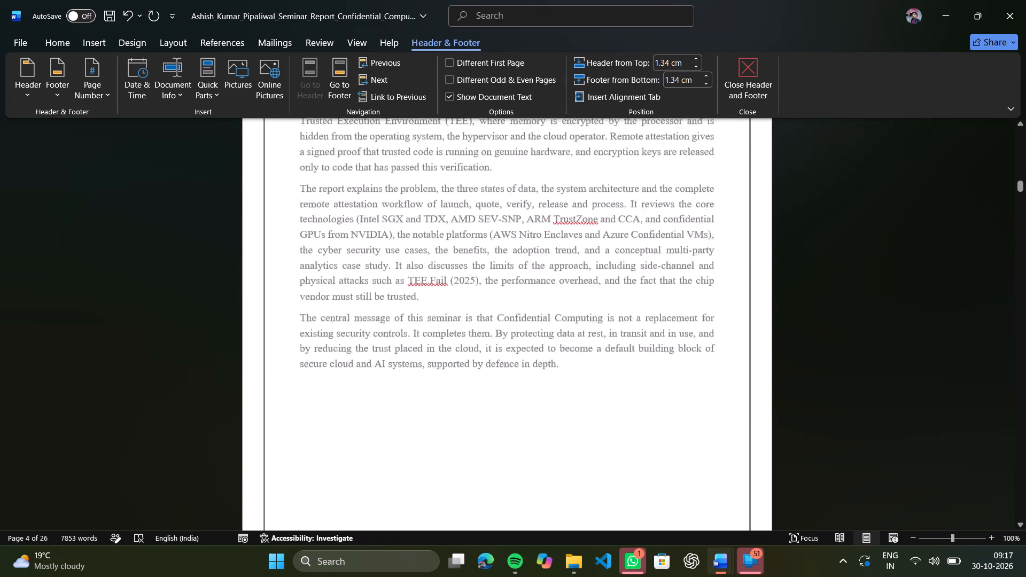
{"action": "scroll", "coordinate": [450, 486], "scroll_direction": "down", "scroll_amount": 4}
{"action": "scroll", "coordinate": [450, 486], "scroll_direction": "up", "scroll_amount": 3}
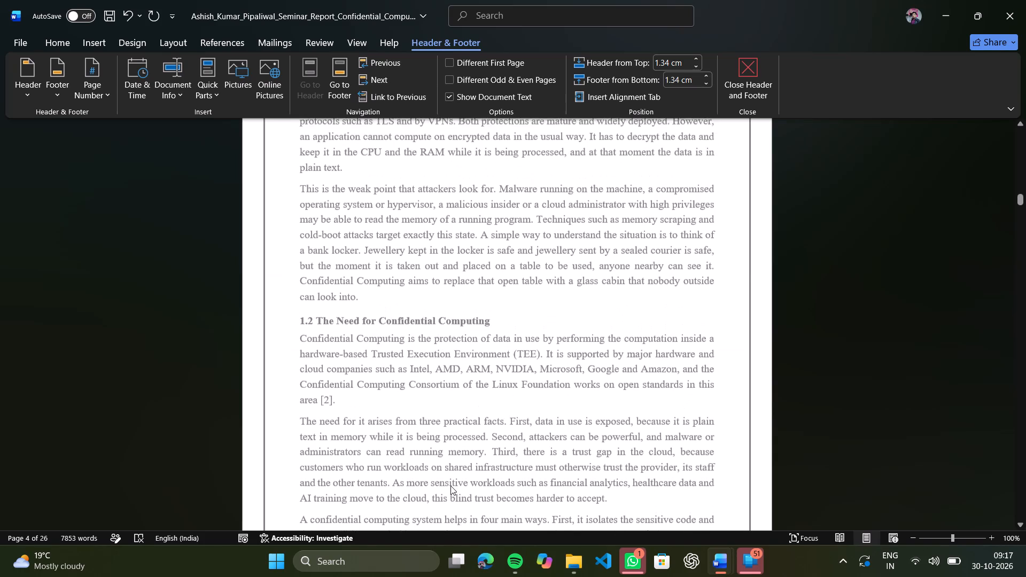
{"action": "scroll", "coordinate": [450, 486], "scroll_direction": "up", "scroll_amount": 2}
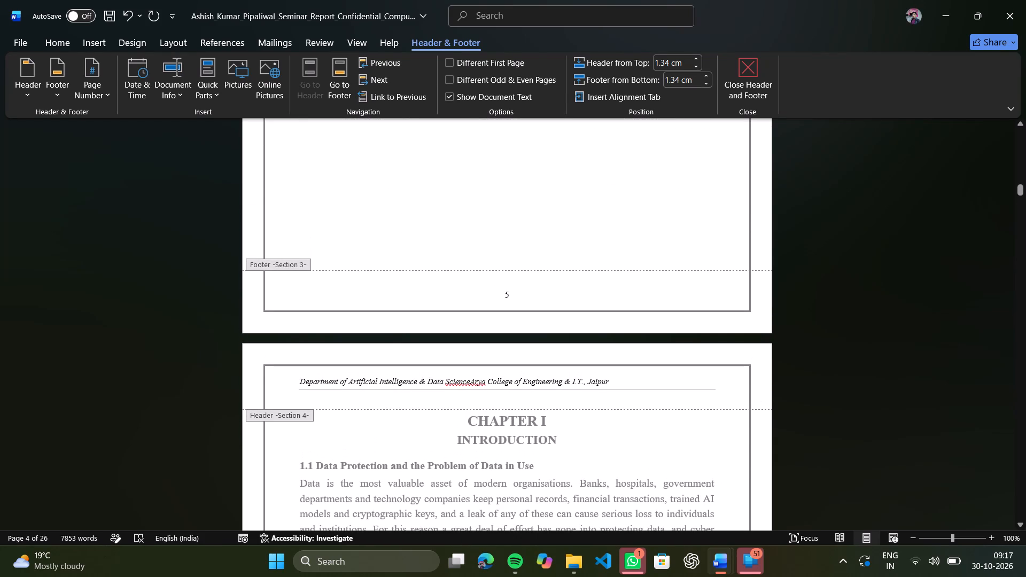
{"action": "left_click", "coordinate": [471, 383]}
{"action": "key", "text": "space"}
Check the header text on the remaining pages, from Chapter I through to the Signature line on the final page.
{"action": "scroll", "coordinate": [480, 408], "scroll_direction": "down", "scroll_amount": 5}
{"action": "scroll", "coordinate": [480, 408], "scroll_direction": "up", "scroll_amount": 1}
{"action": "scroll", "coordinate": [480, 408], "scroll_direction": "down", "scroll_amount": 1}
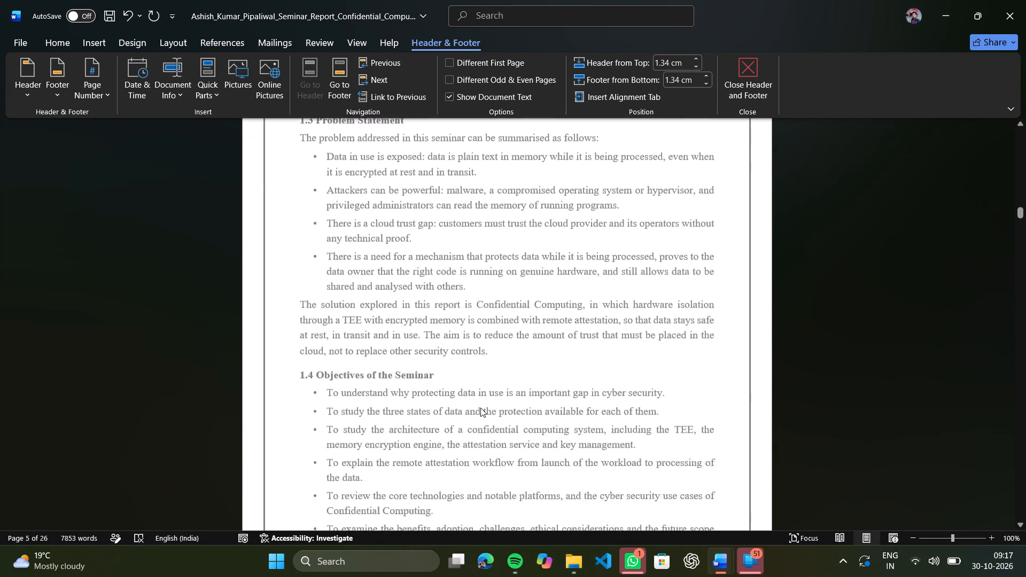
{"action": "scroll", "coordinate": [480, 408], "scroll_direction": "down", "scroll_amount": 8}
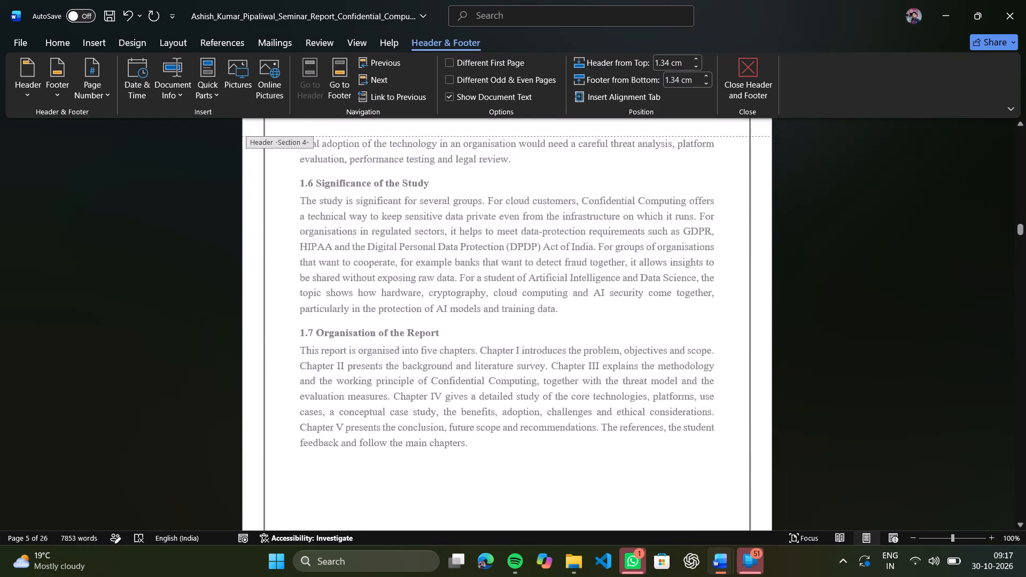
{"action": "scroll", "coordinate": [480, 408], "scroll_direction": "down", "scroll_amount": 5}
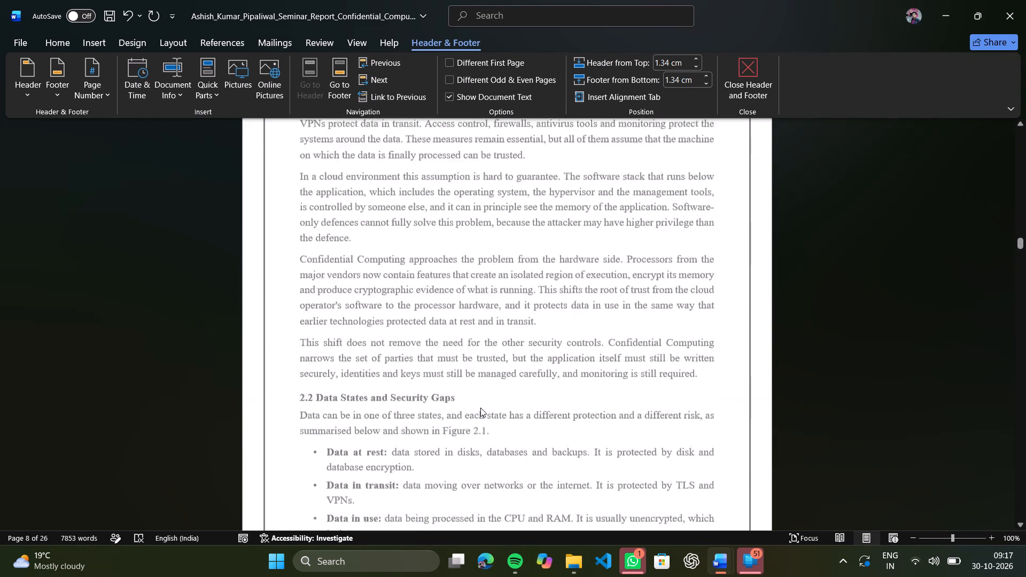
{"action": "scroll", "coordinate": [480, 408], "scroll_direction": "down", "scroll_amount": 5}
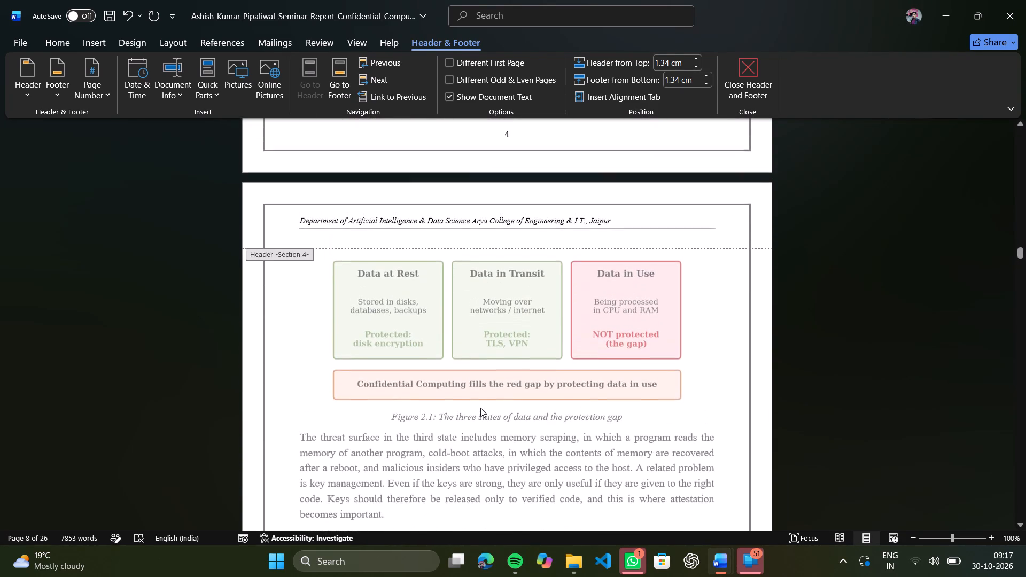
{"action": "scroll", "coordinate": [480, 408], "scroll_direction": "down", "scroll_amount": 3}
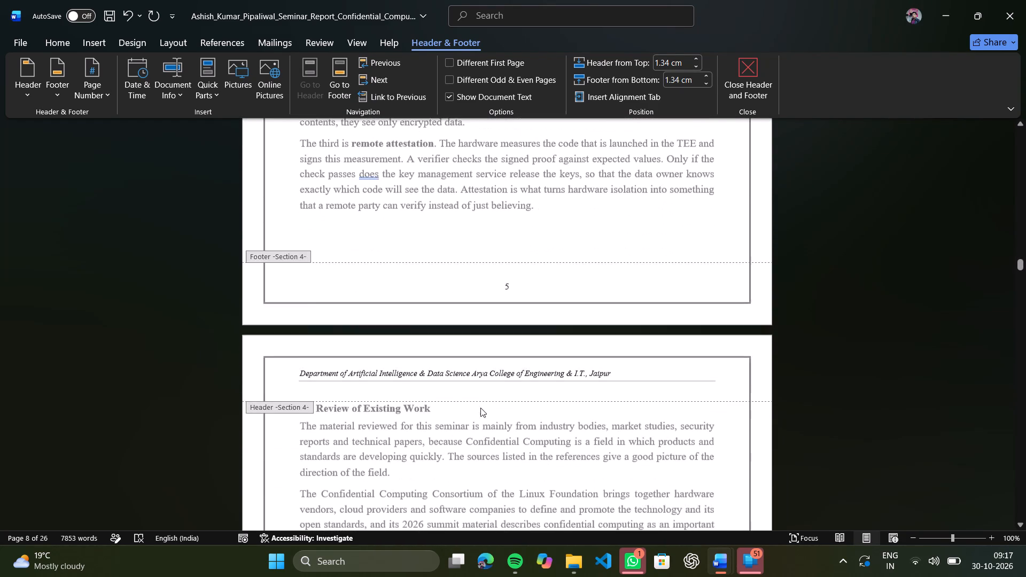
{"action": "scroll", "coordinate": [480, 408], "scroll_direction": "down", "scroll_amount": 1}
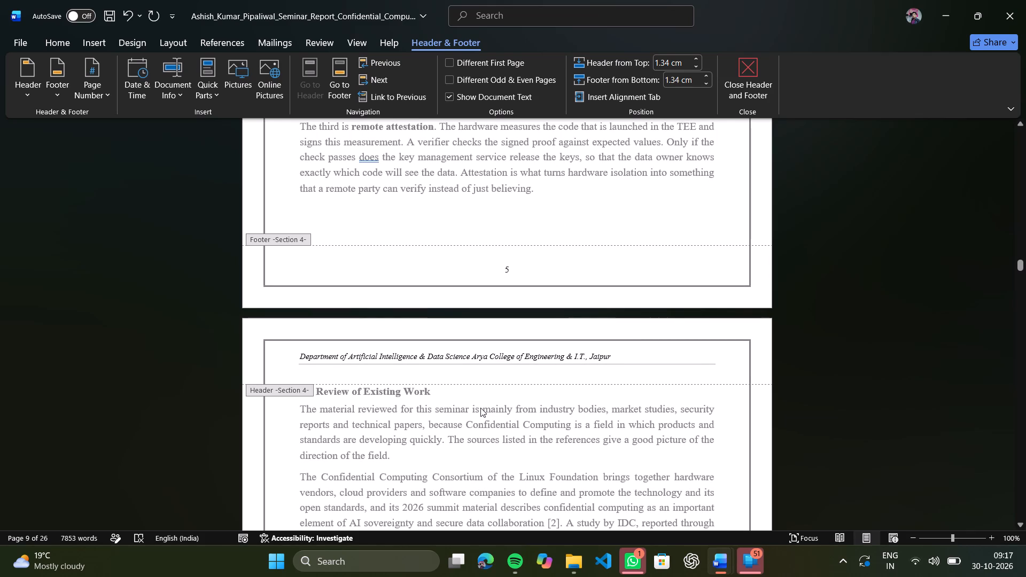
{"action": "scroll", "coordinate": [480, 408], "scroll_direction": "down", "scroll_amount": 1}
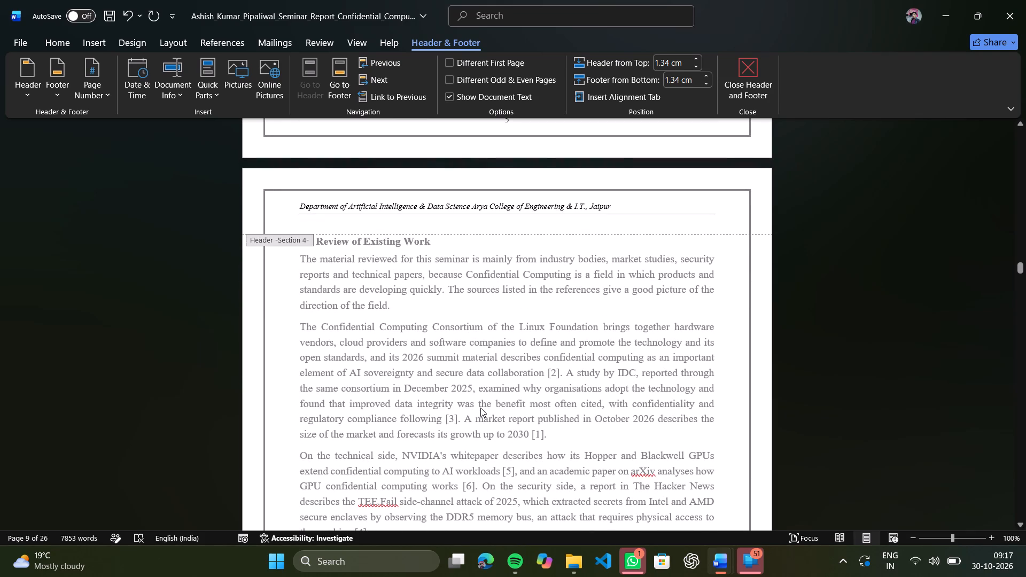
{"action": "scroll", "coordinate": [480, 408], "scroll_direction": "down", "scroll_amount": 4}
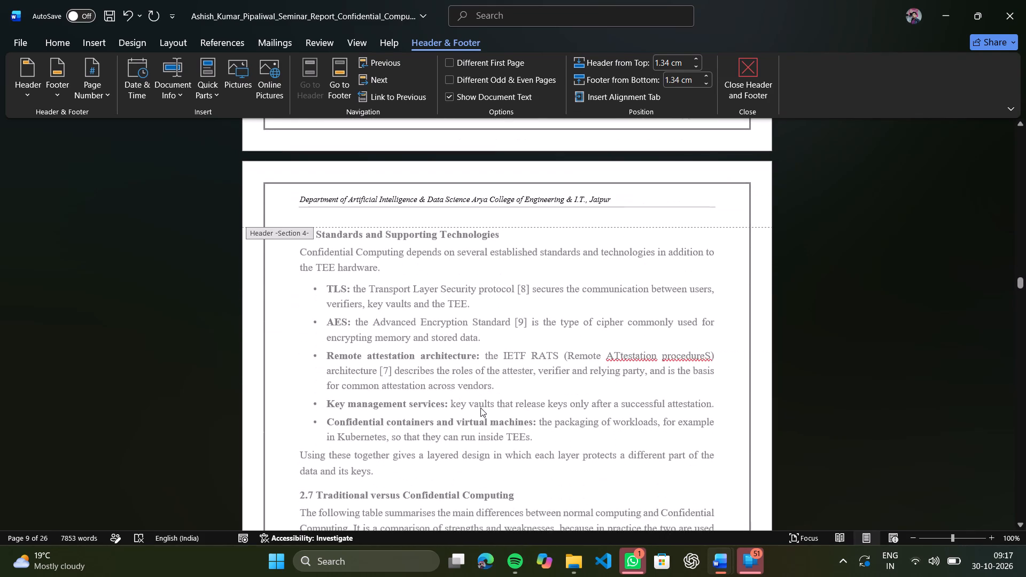
{"action": "scroll", "coordinate": [480, 408], "scroll_direction": "down", "scroll_amount": 10}
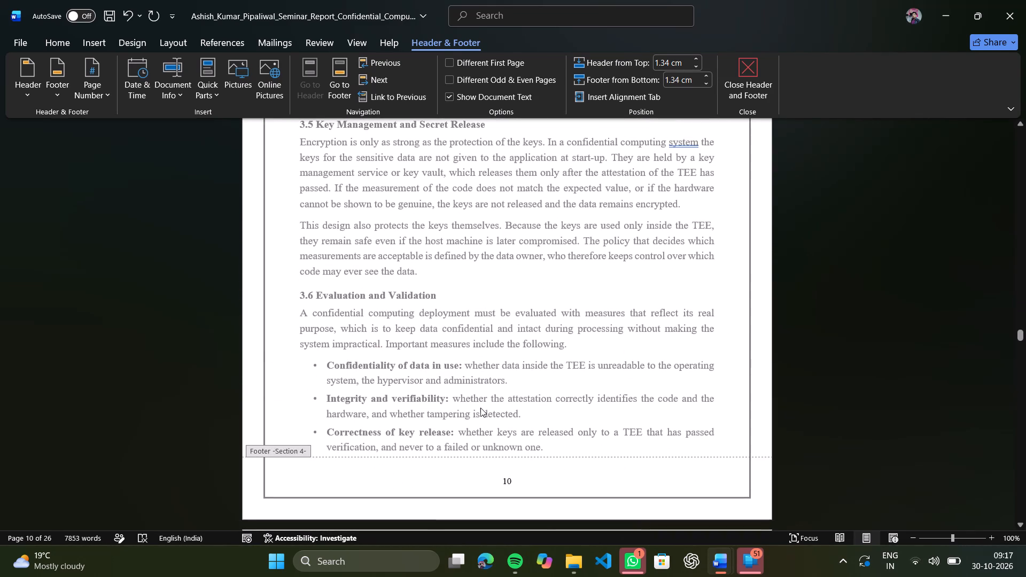
{"action": "scroll", "coordinate": [480, 408], "scroll_direction": "down", "scroll_amount": 10}
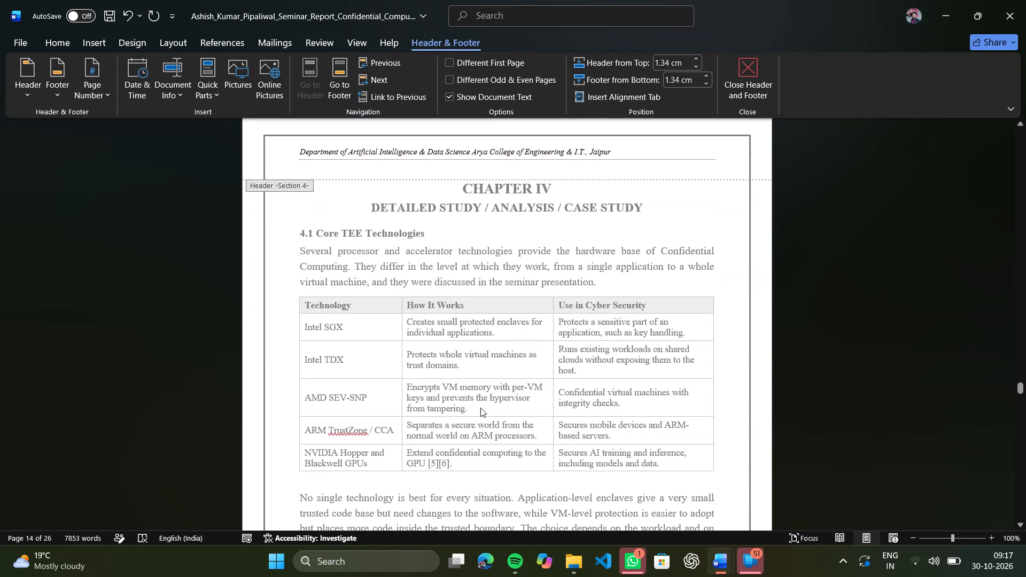
{"action": "scroll", "coordinate": [480, 408], "scroll_direction": "down", "scroll_amount": 8}
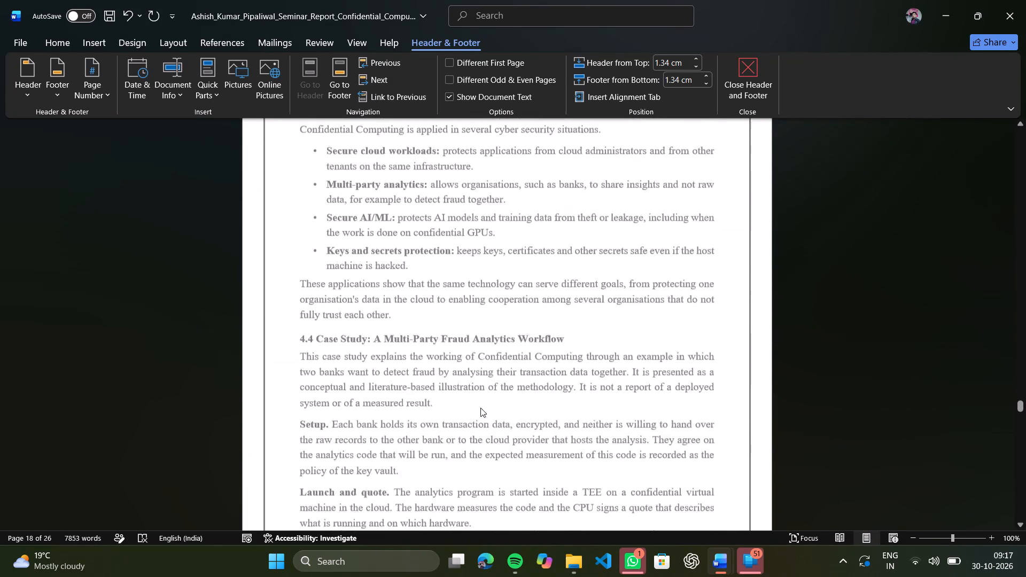
{"action": "scroll", "coordinate": [480, 408], "scroll_direction": "down", "scroll_amount": 10}
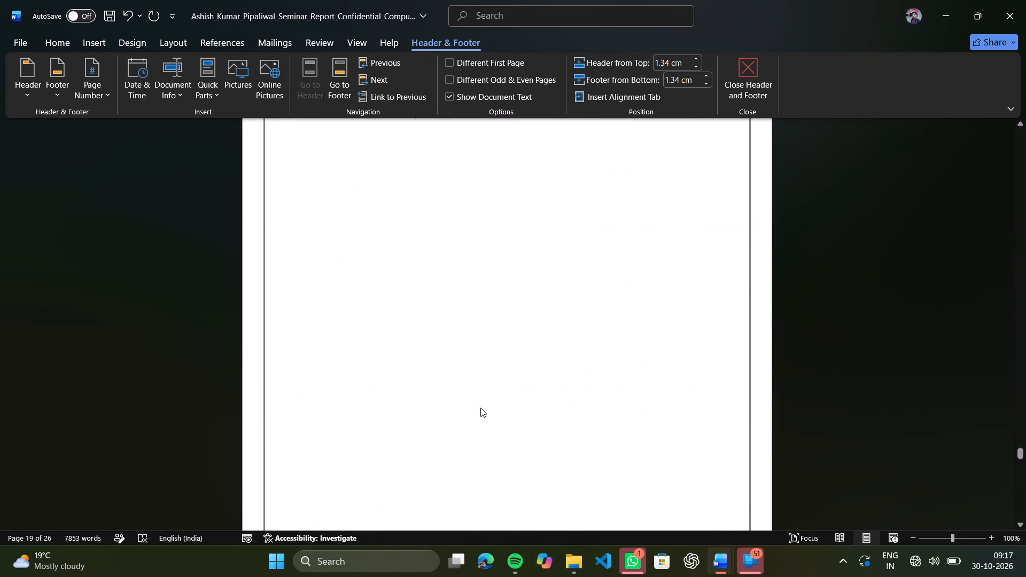
{"action": "scroll", "coordinate": [480, 408], "scroll_direction": "down", "scroll_amount": 4}
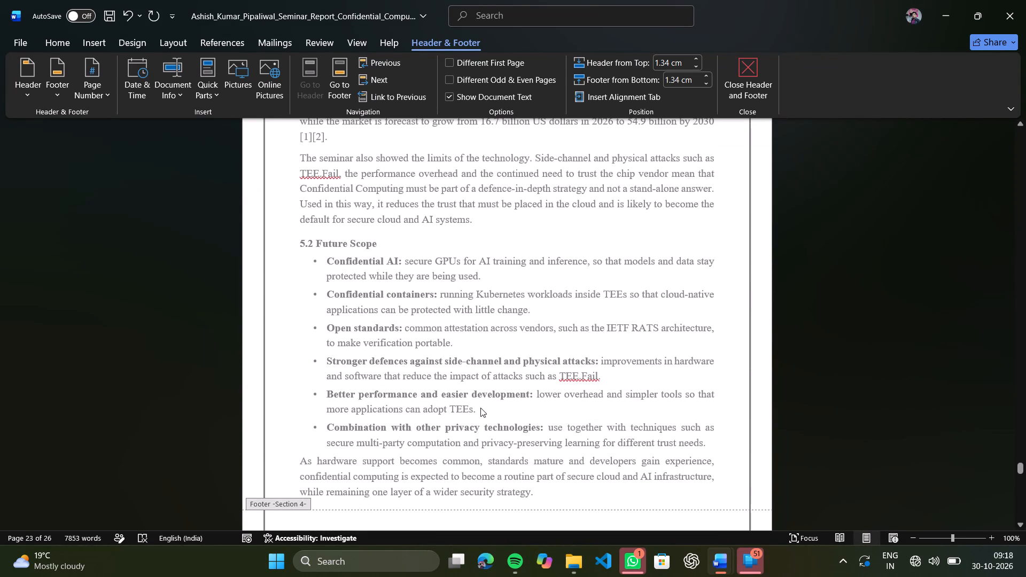
{"action": "scroll", "coordinate": [480, 408], "scroll_direction": "down", "scroll_amount": 14}
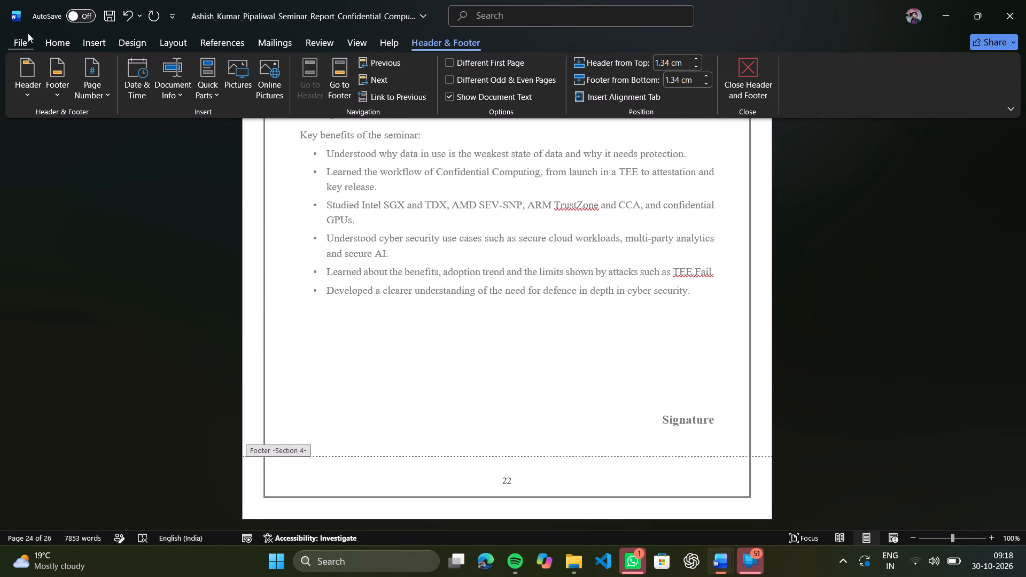
Save the seminar report.
{"action": "left_click", "coordinate": [113, 19]}
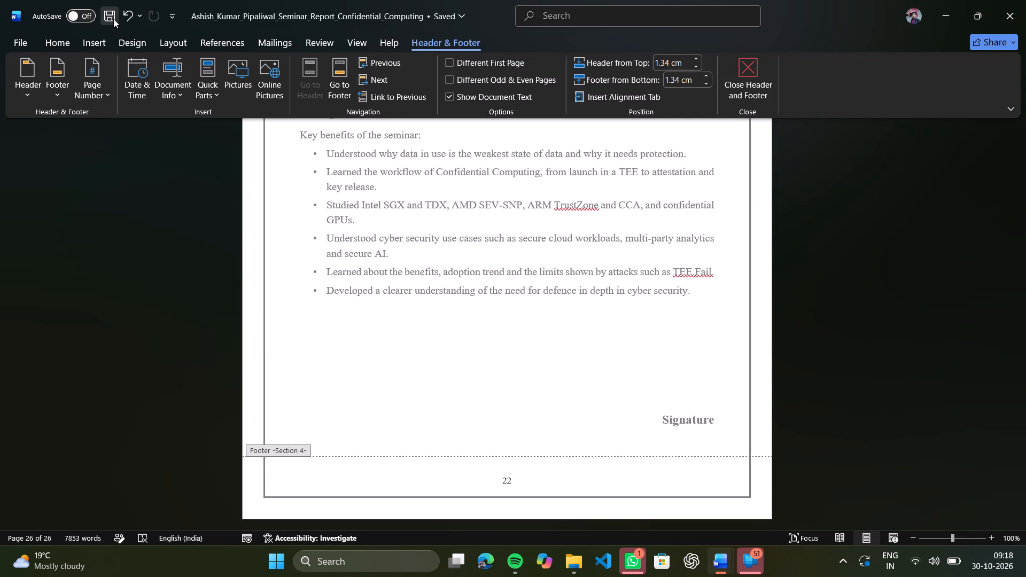
Save the seminar report again in its current Word file.
{"action": "left_click", "coordinate": [108, 14]}
Save a PDF copy of the seminar report in the Downloads folder, keeping the existing file name and Standard optimisation.
{"action": "left_click", "coordinate": [15, 44]}
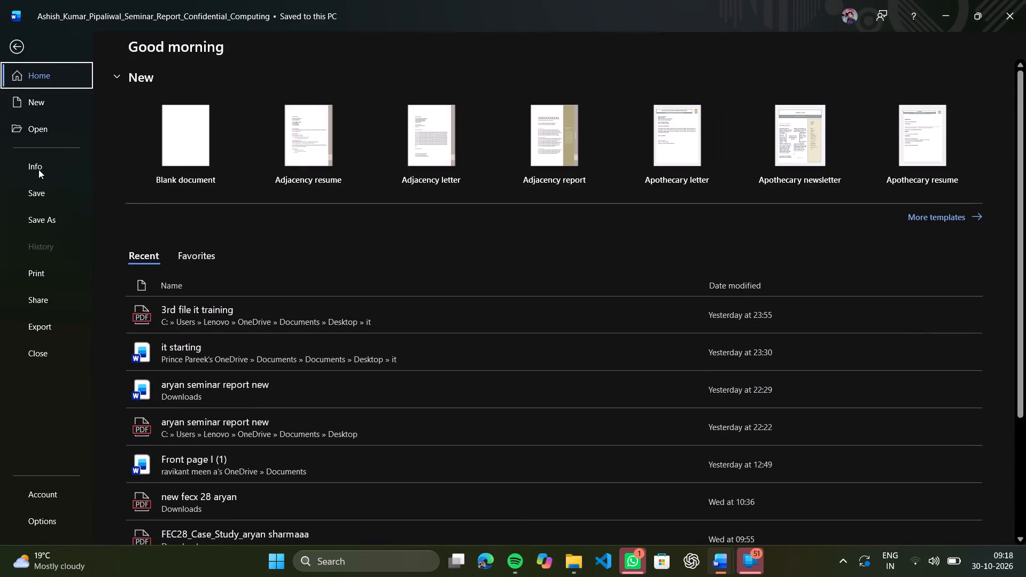
{"action": "left_click", "coordinate": [48, 223]}
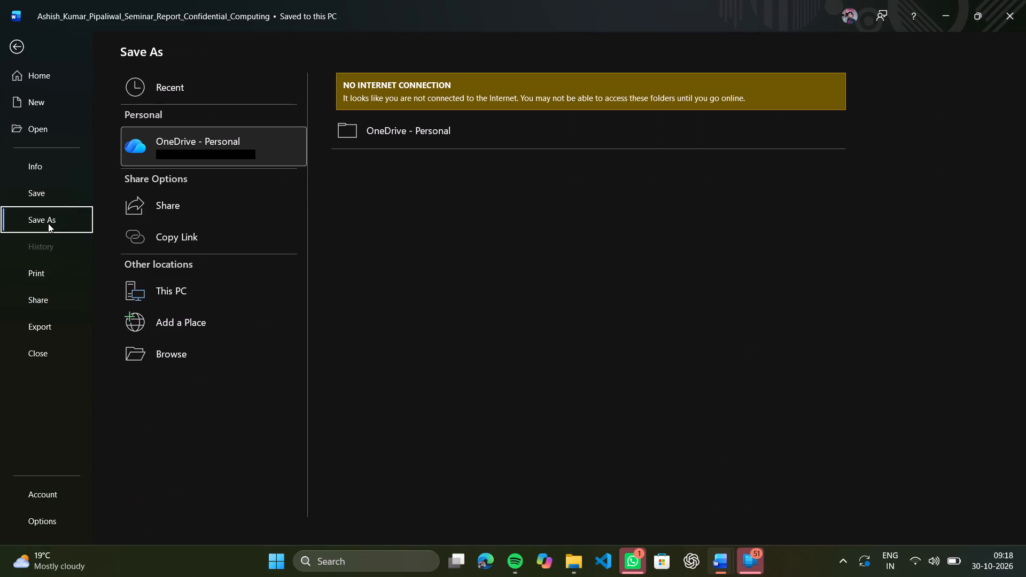
{"action": "left_click", "coordinate": [157, 288]}
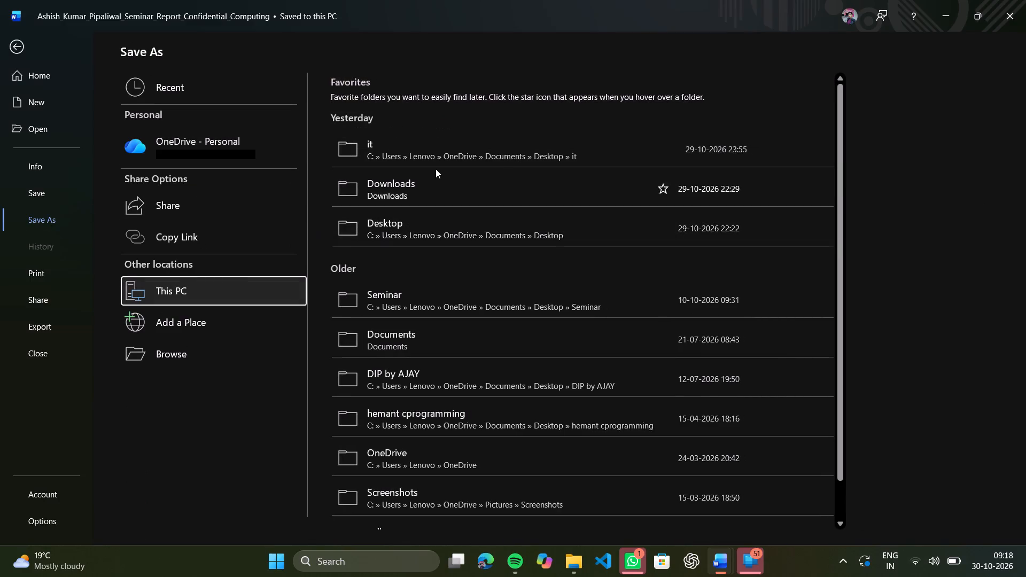
{"action": "left_click", "coordinate": [435, 198]}
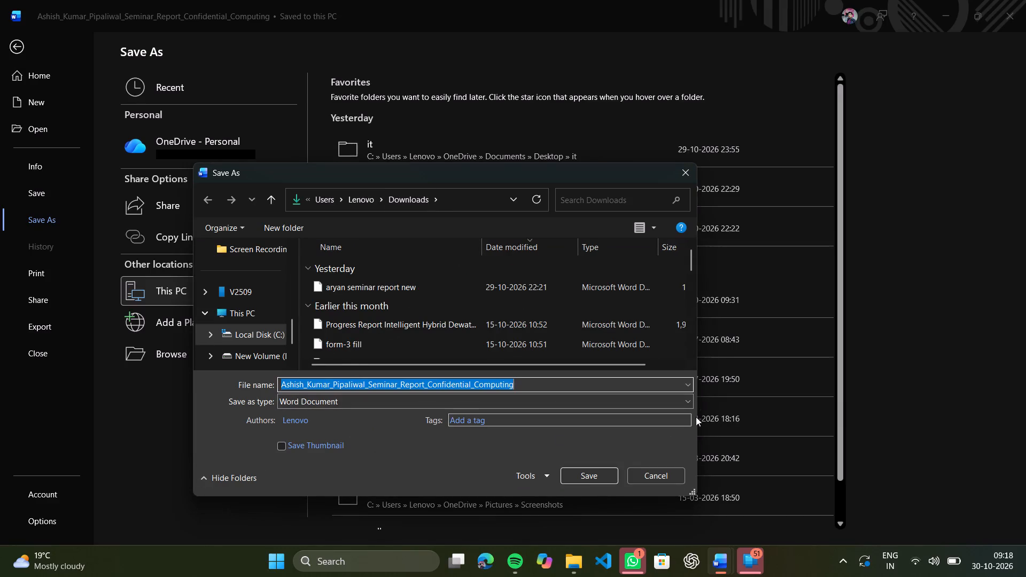
{"action": "left_click", "coordinate": [689, 402]}
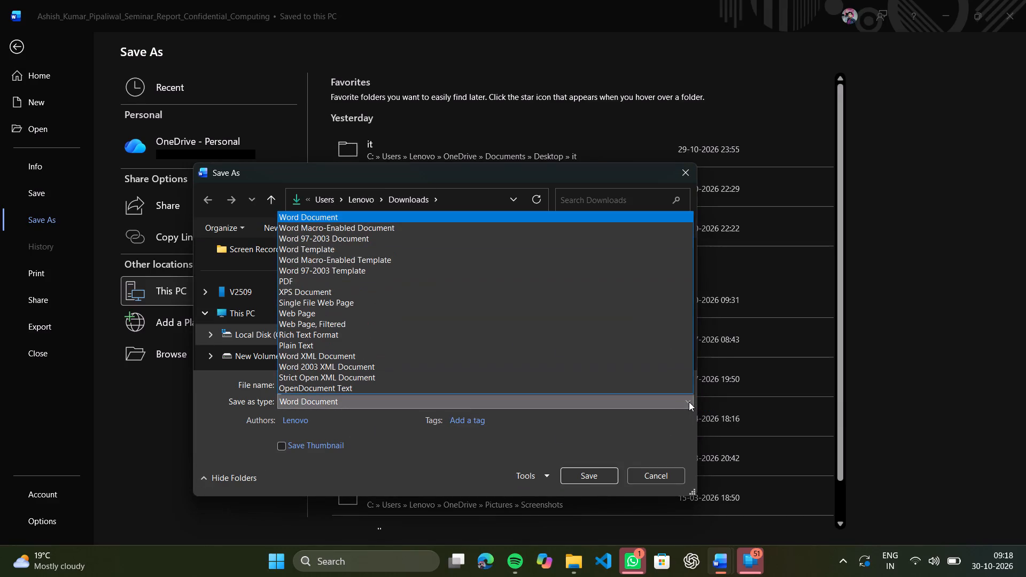
{"action": "left_click", "coordinate": [294, 278]}
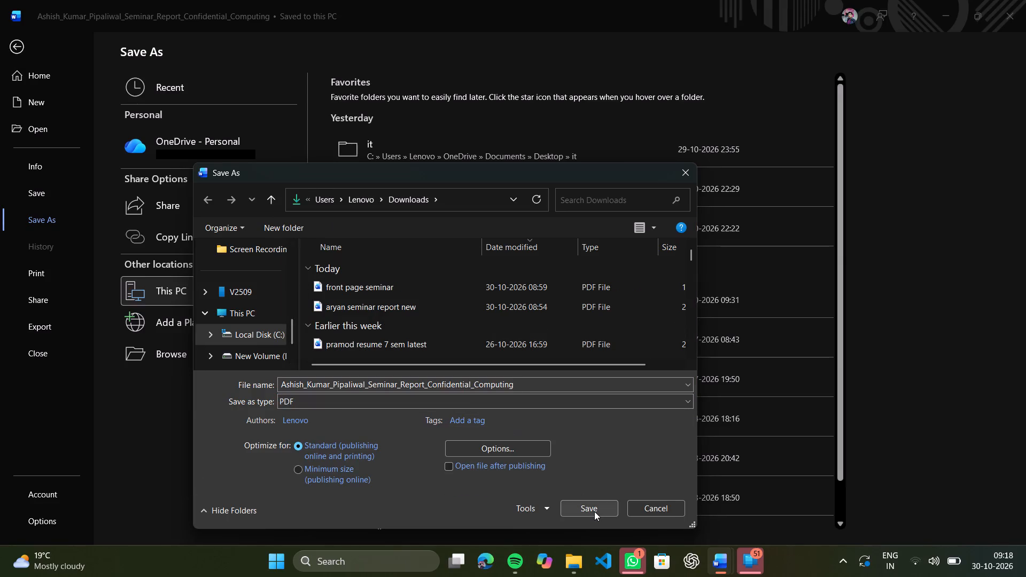
{"action": "left_click", "coordinate": [594, 511]}
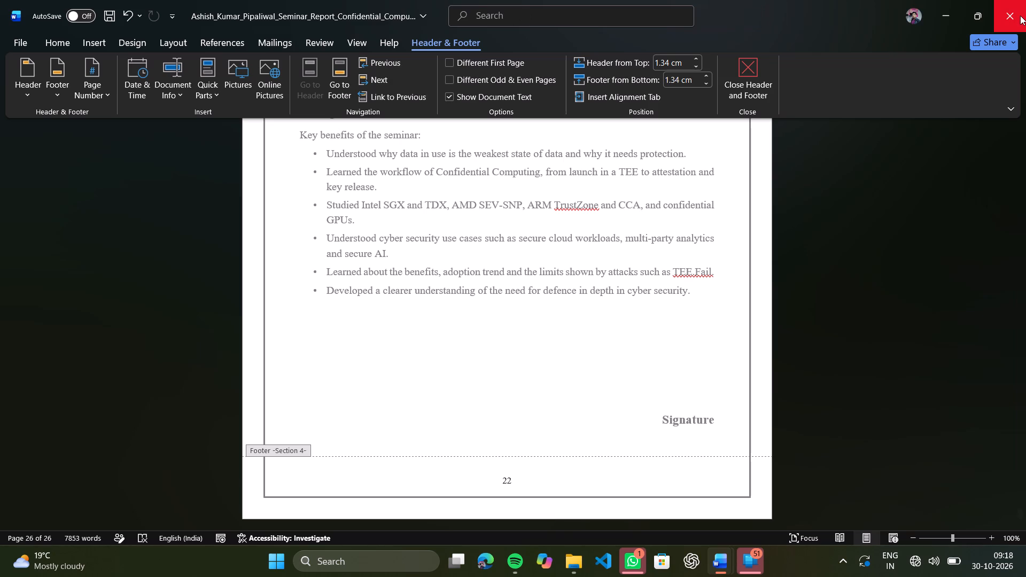
Back out of closing the seminar report and minimise its window instead, keeping the document open.
{"action": "left_click", "coordinate": [1001, 17]}
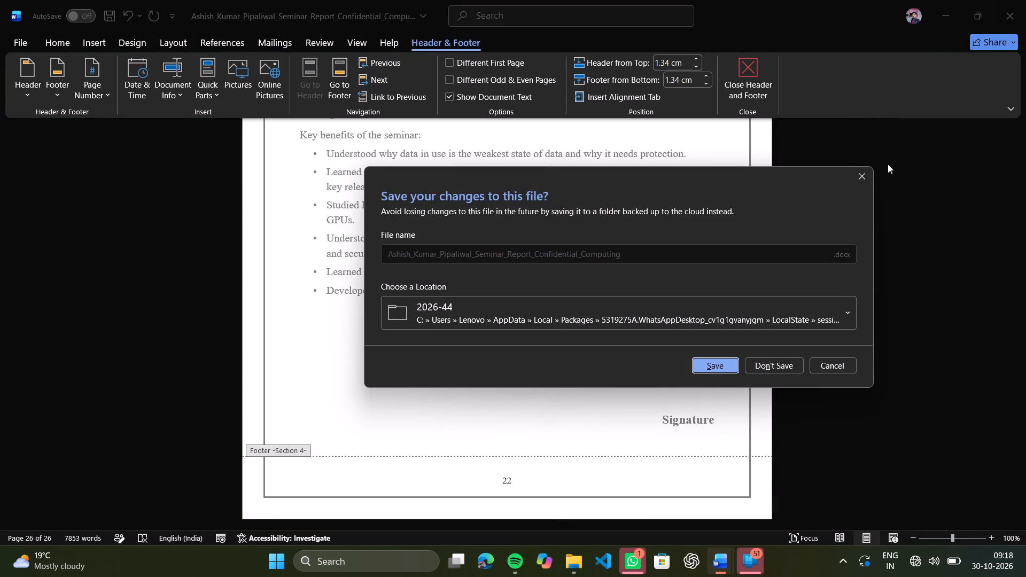
{"action": "left_click", "coordinate": [858, 176]}
{"action": "left_click", "coordinate": [946, 21]}
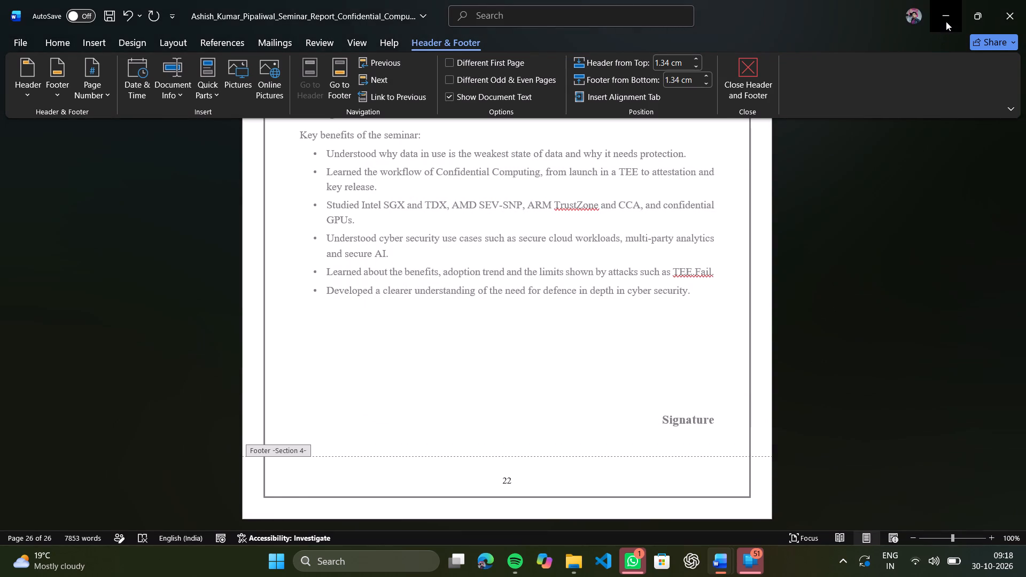
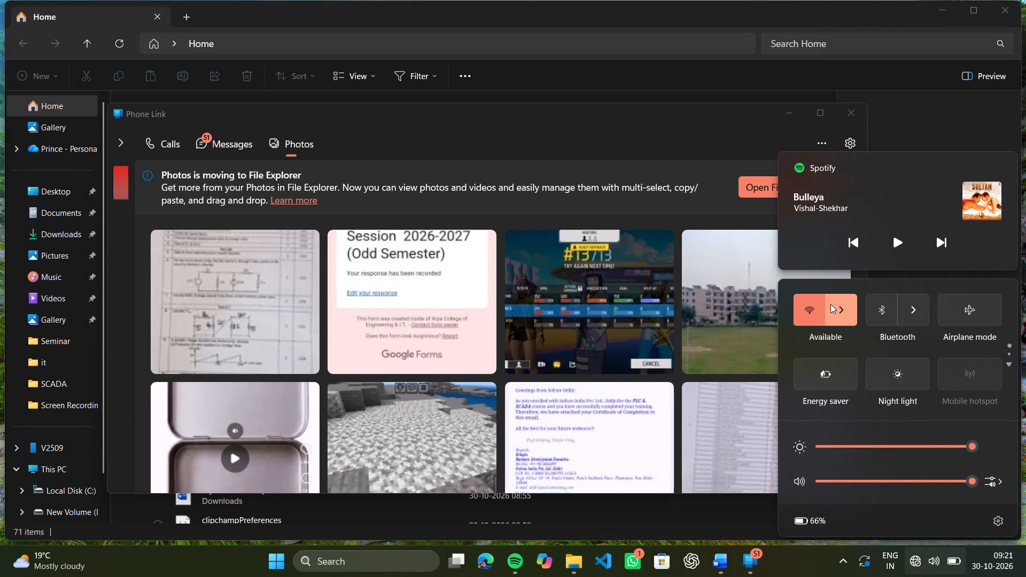
Connect the computer to the secured Wi-Fi network ap, keeping automatic connection enabled.
{"action": "left_click", "coordinate": [851, 298]}
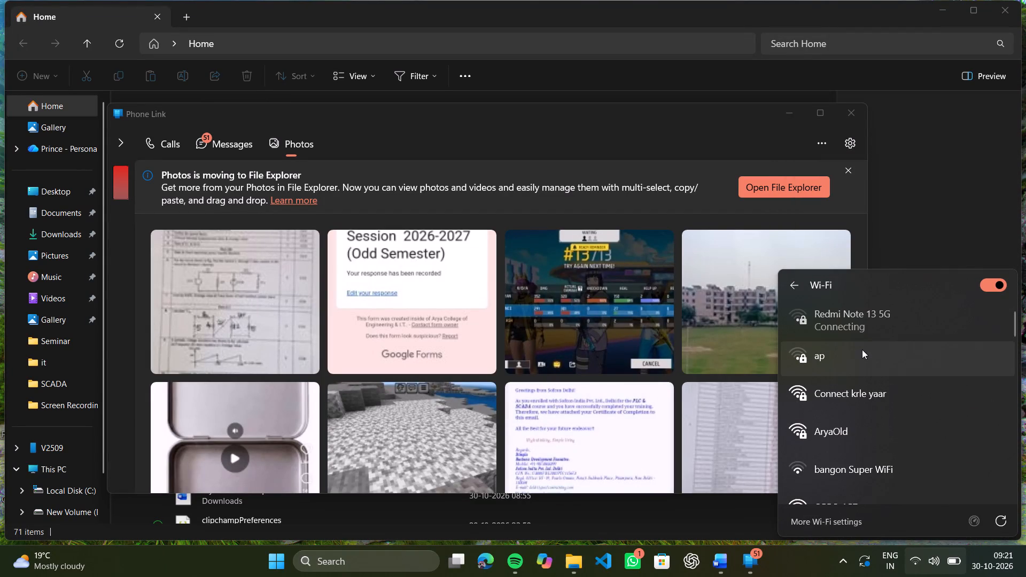
{"action": "scroll", "coordinate": [850, 389], "scroll_direction": "down", "scroll_amount": 1}
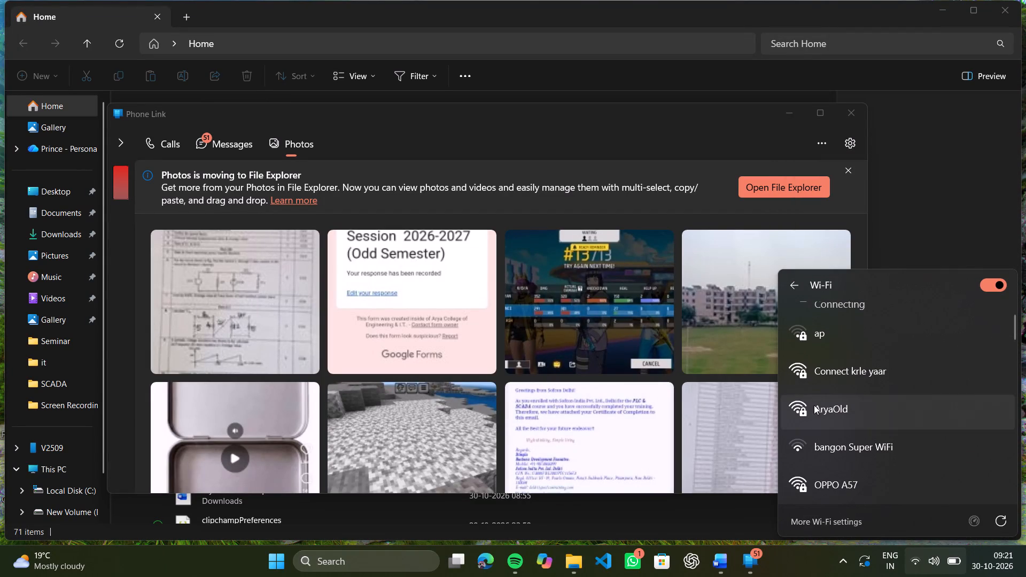
{"action": "left_click", "coordinate": [838, 347]}
{"action": "left_click", "coordinate": [931, 394]}
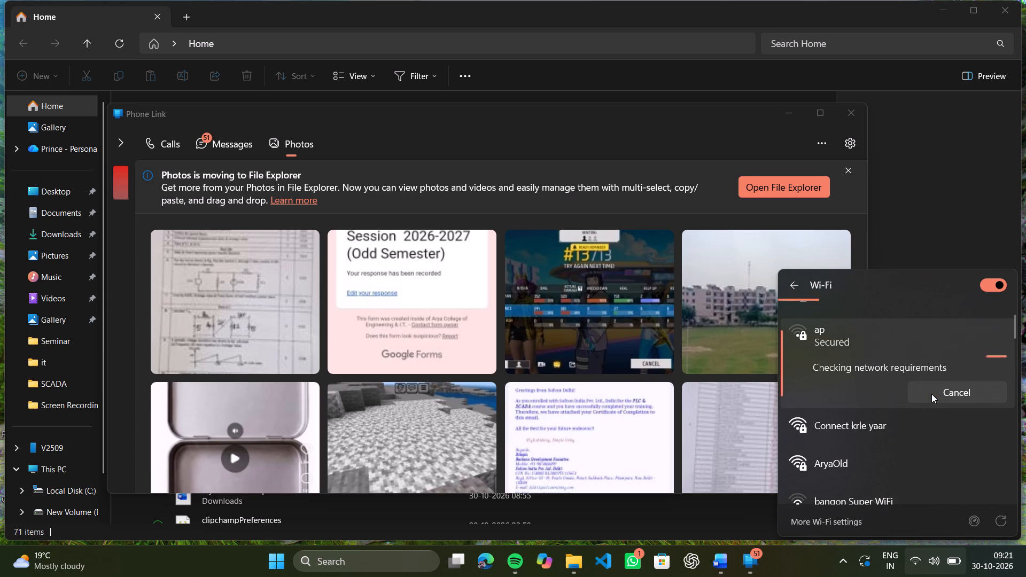
{"action": "double_click", "coordinate": [931, 394]}
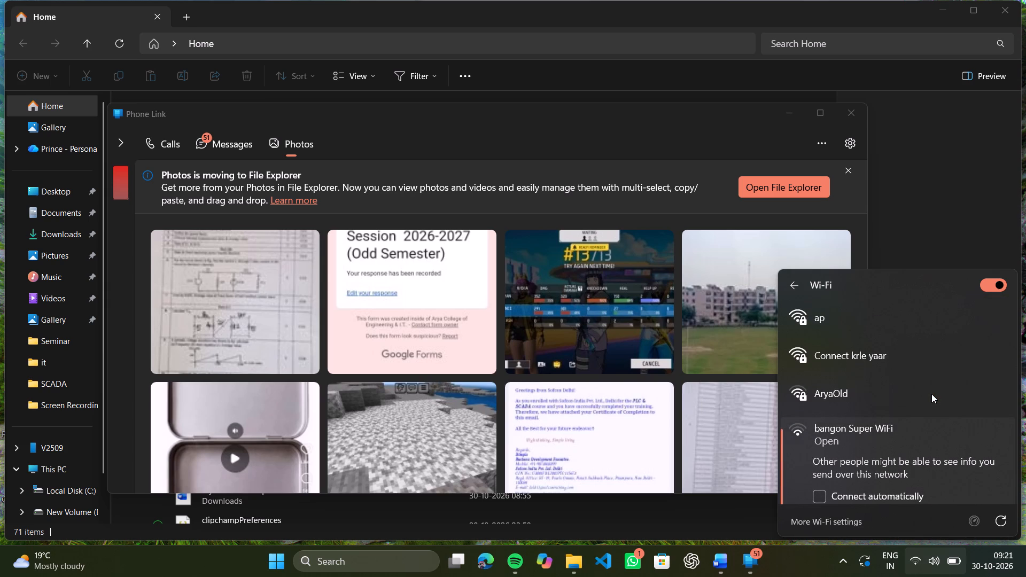
{"action": "left_click", "coordinate": [861, 332]}
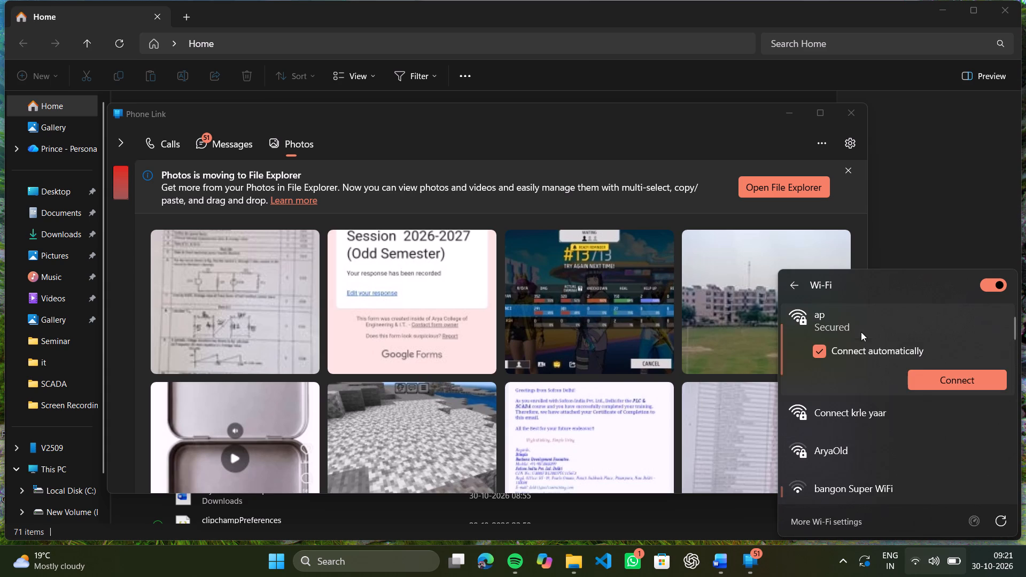
{"action": "left_click", "coordinate": [925, 372]}
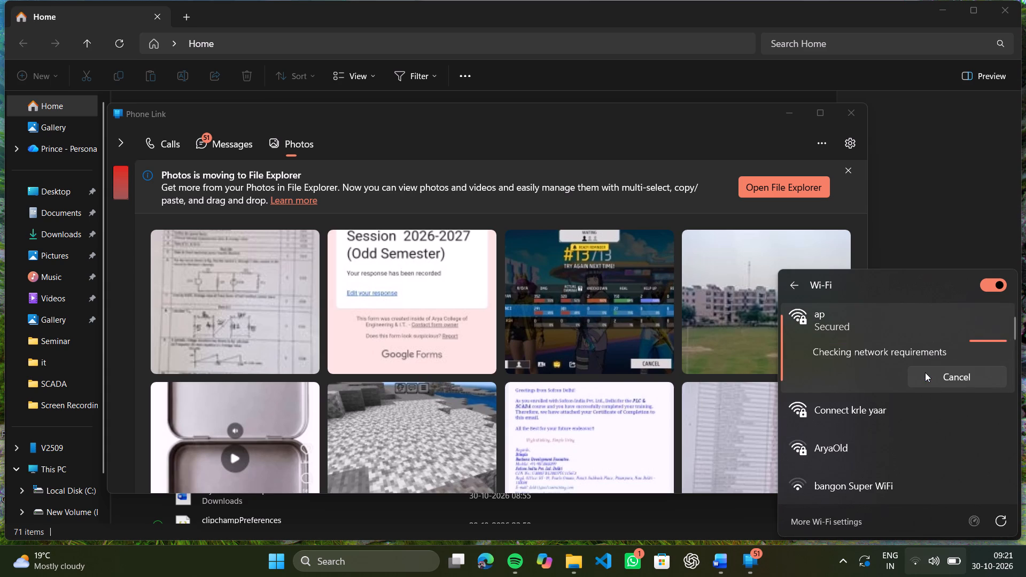
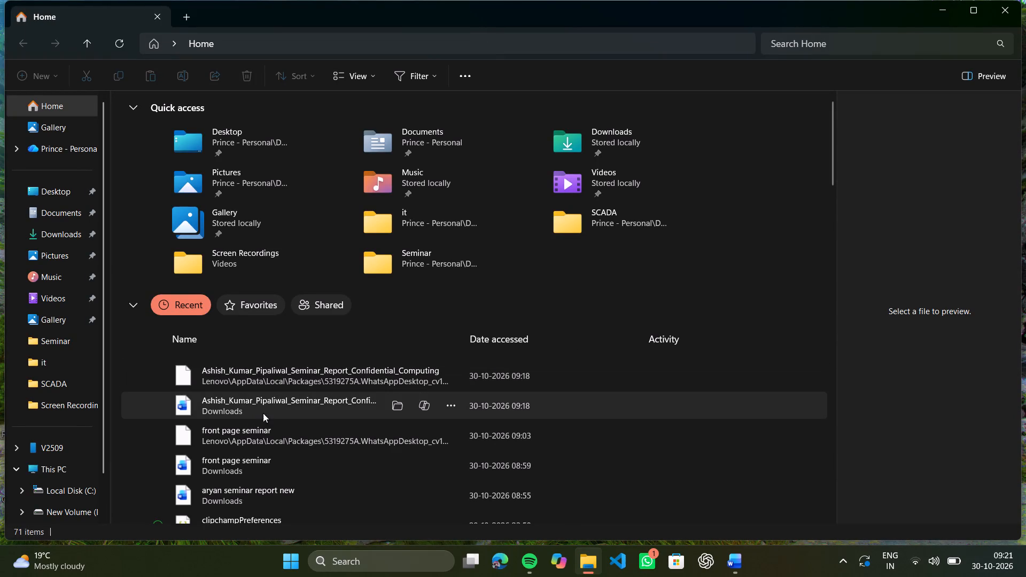
Try to open the Confidential Computing seminar report stored in Downloads from the recent files.
{"action": "left_click", "coordinate": [277, 404]}
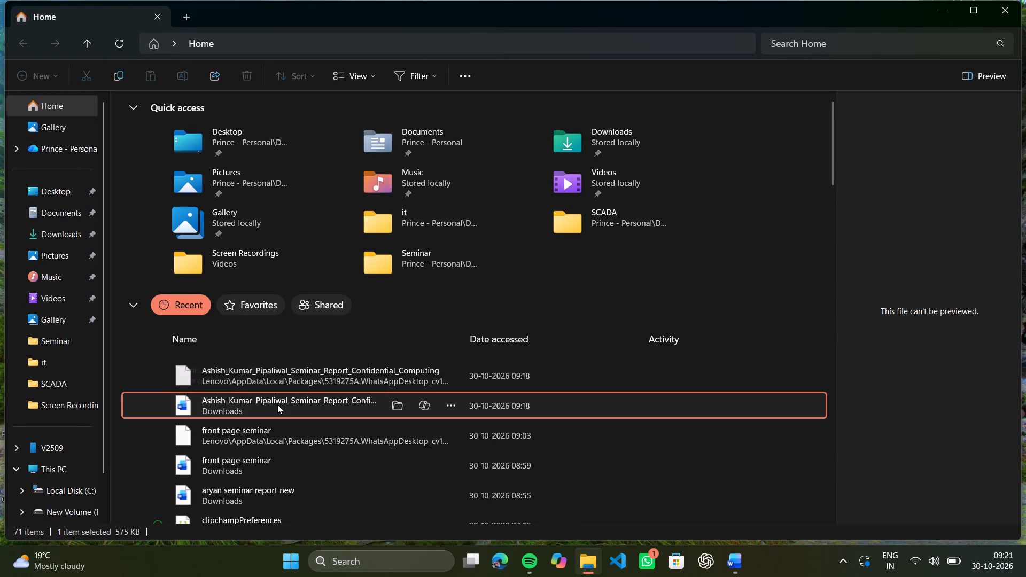
{"action": "double_click", "coordinate": [277, 404]}
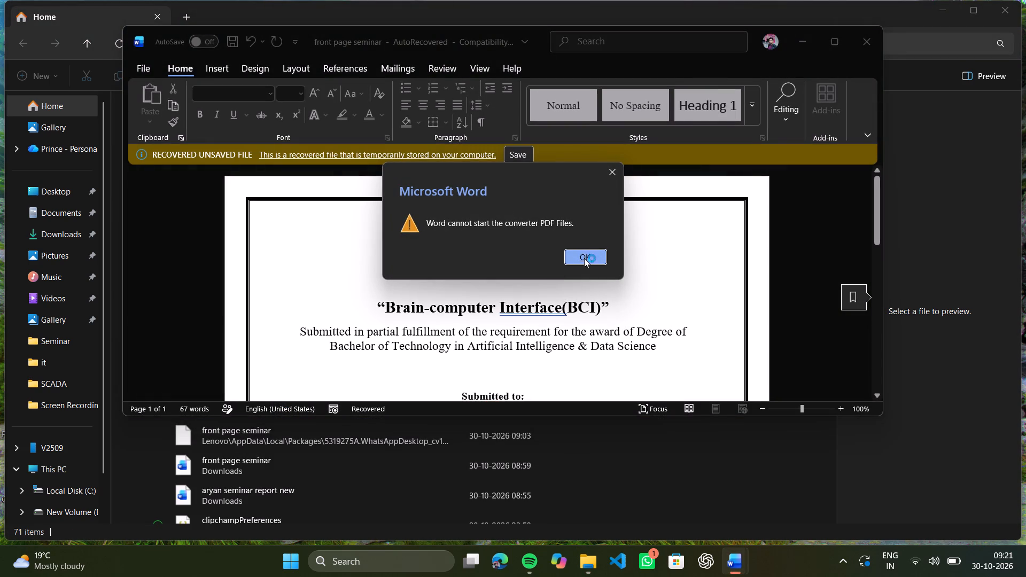
Dismiss the PDF converter error message over the recovered front page seminar document.
{"action": "left_click", "coordinate": [584, 258]}
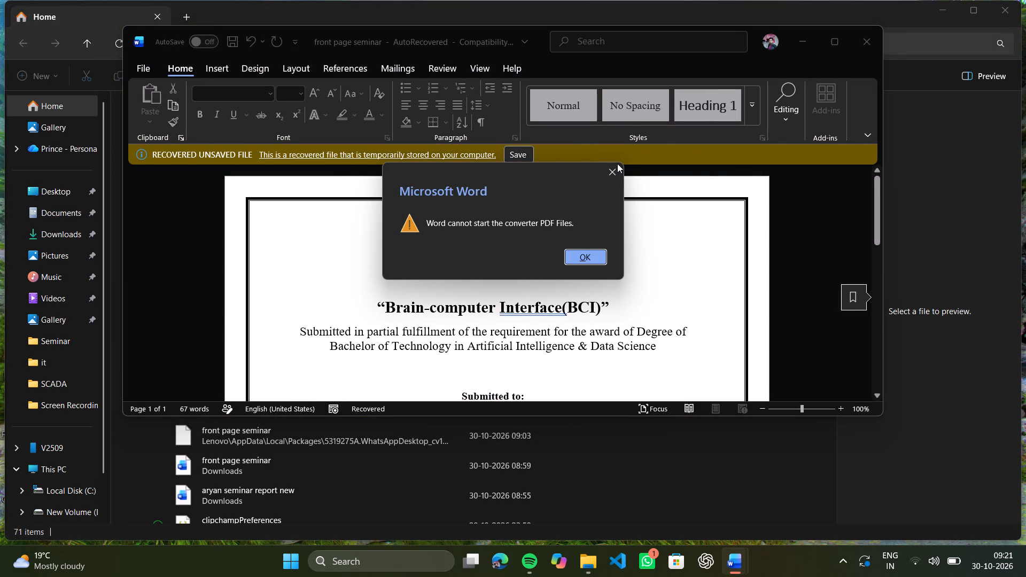
Dismiss the PDF converter error and cancel the text-encoding conversion of the seminar report PDF.
{"action": "left_click", "coordinate": [614, 171]}
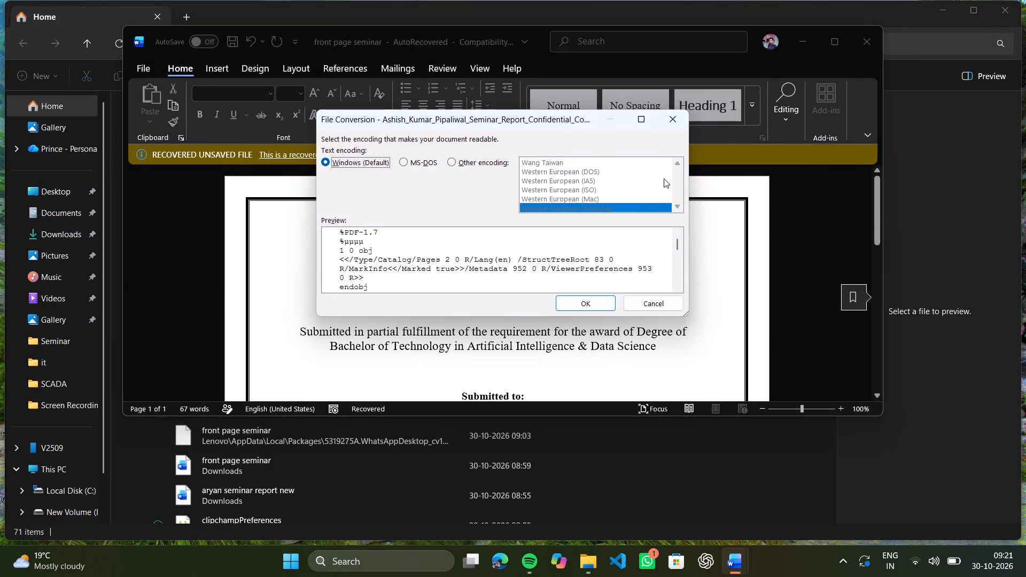
{"action": "left_click", "coordinate": [638, 303]}
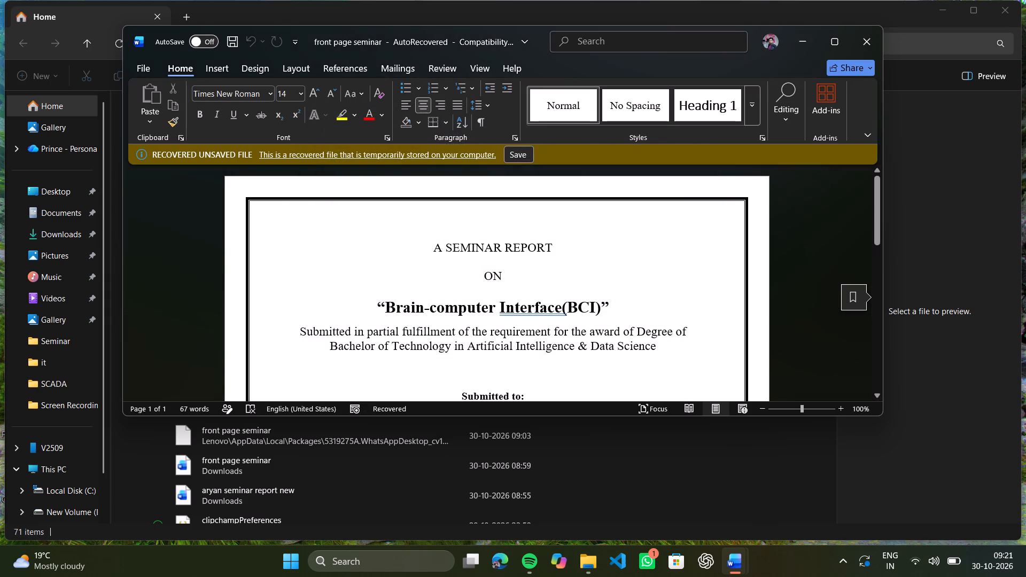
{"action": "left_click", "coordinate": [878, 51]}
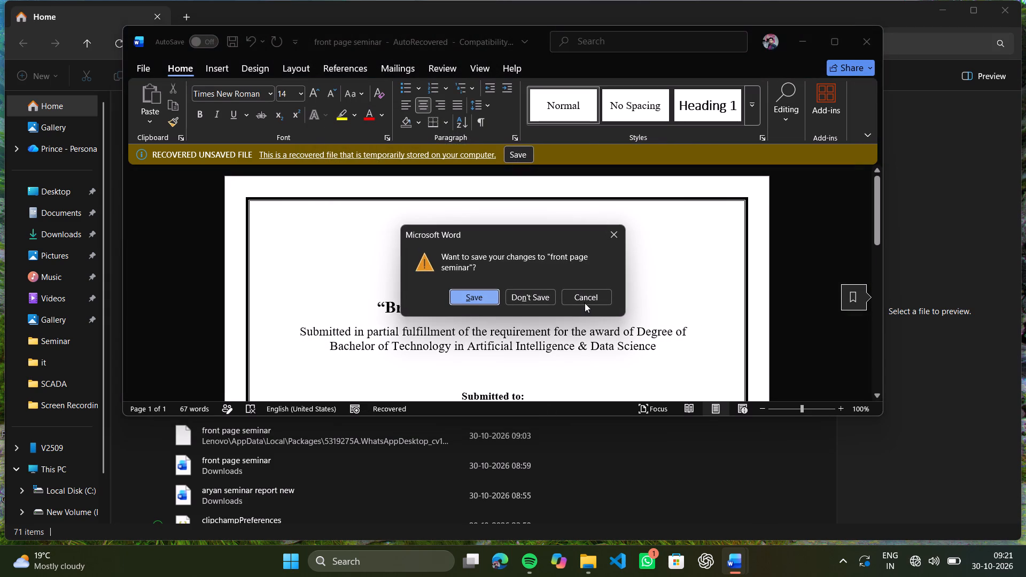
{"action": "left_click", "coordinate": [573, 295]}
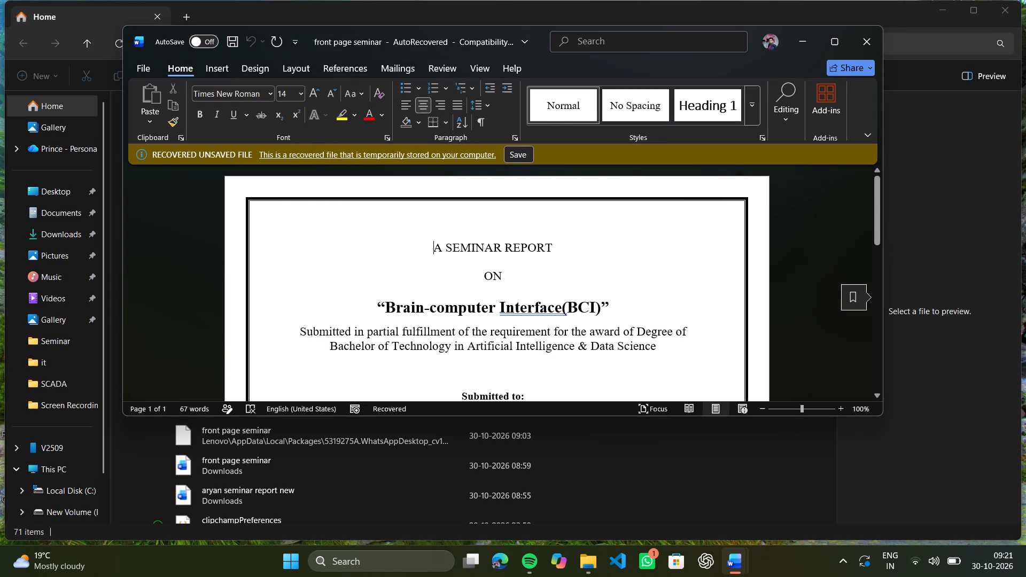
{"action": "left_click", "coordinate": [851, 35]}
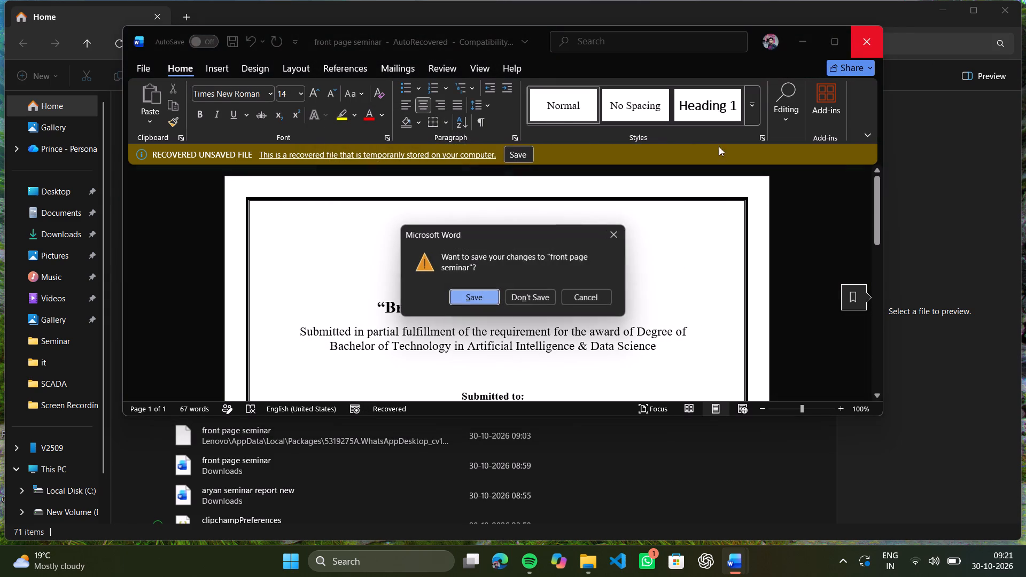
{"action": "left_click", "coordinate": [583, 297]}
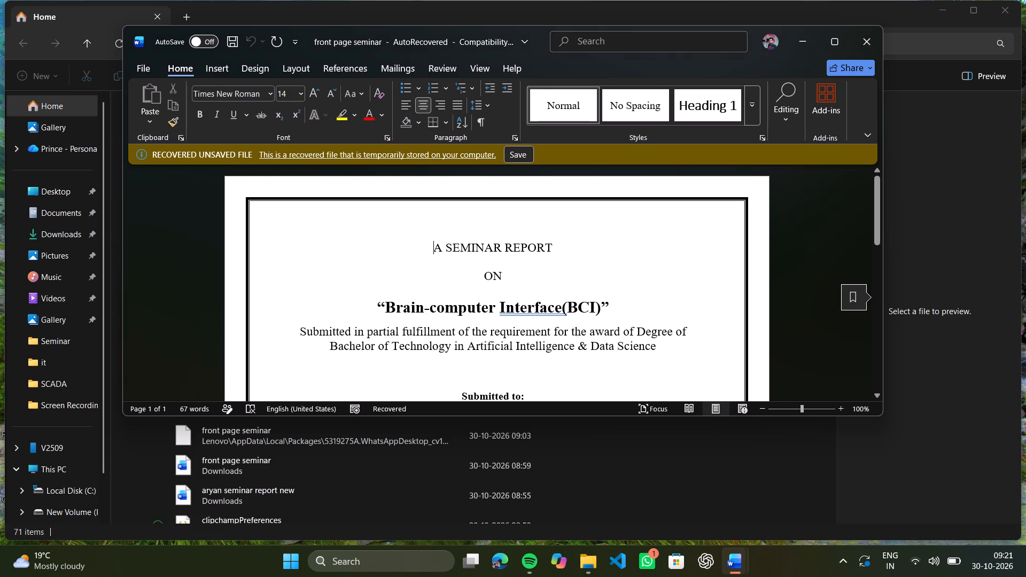
Minimise the recovered front page seminar document to reveal the recent files in File Explorer.
{"action": "left_click", "coordinate": [798, 31]}
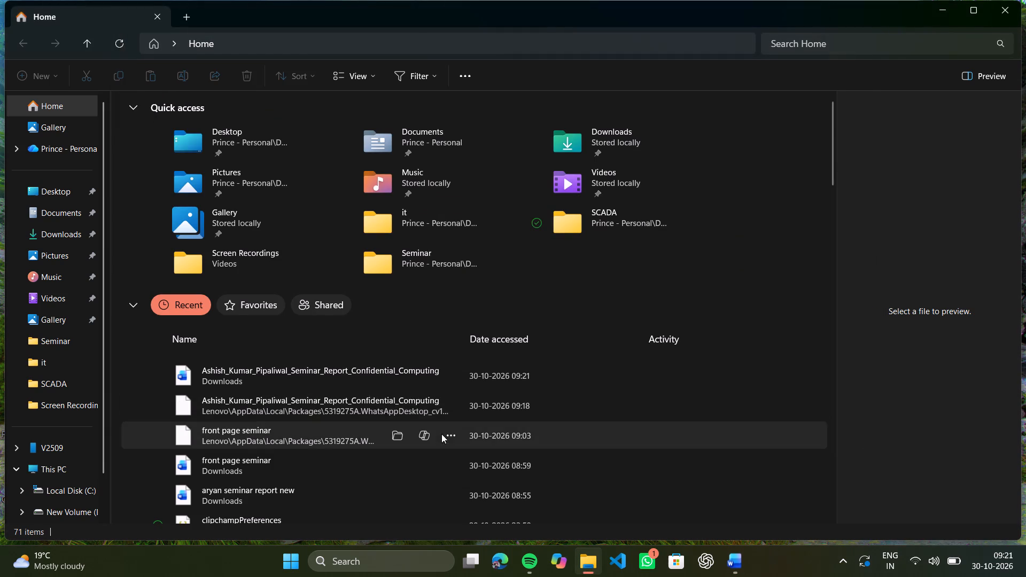